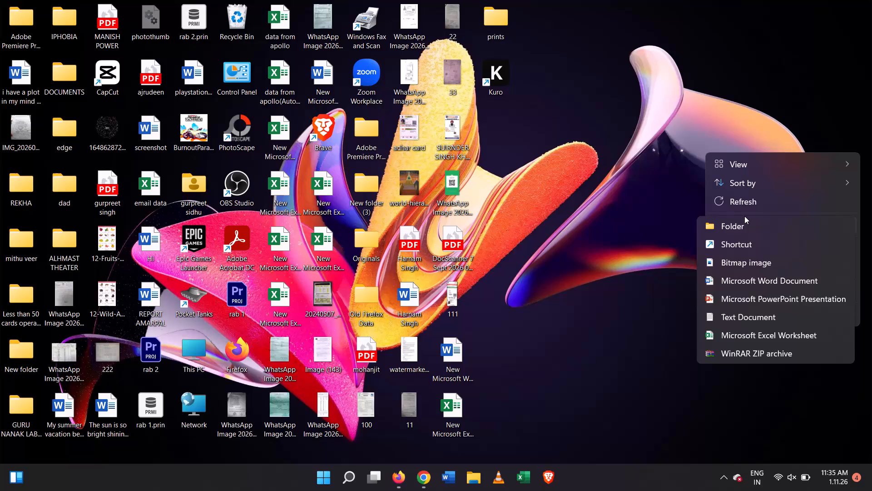
# Create a new Word document on the desktop, name it "anti drug" and open it.
pyautogui.click(764, 279)
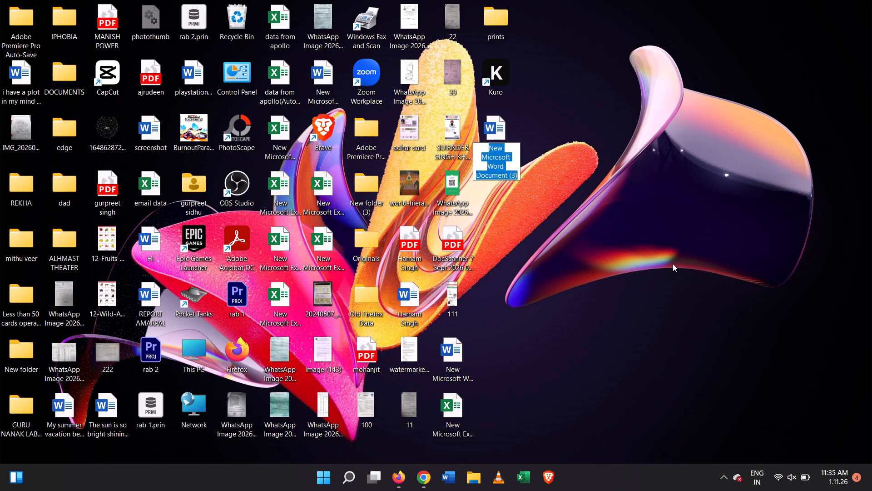
pyautogui.write('letter')
pyautogui.press('space')
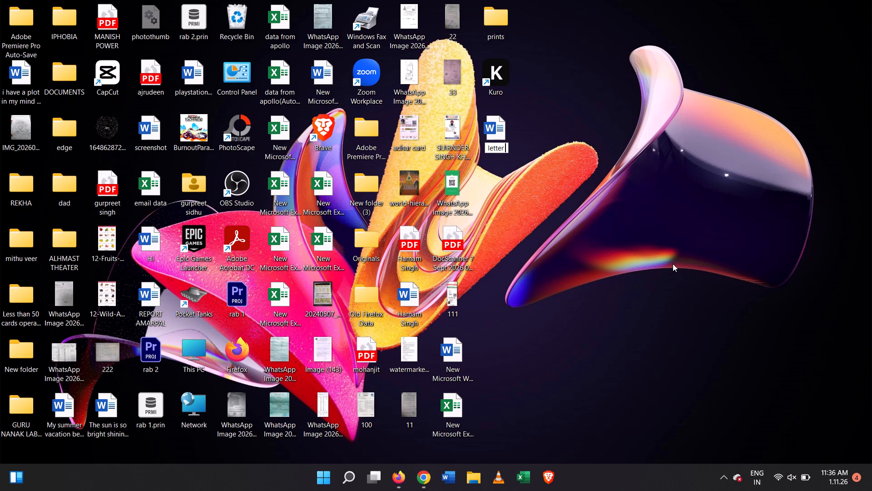
pyautogui.press('BackSpace')
pyautogui.press('BackSpace')
pyautogui.press('BackSpace')
pyautogui.press('BackSpace')
pyautogui.press('BackSpace')
pyautogui.press('BackSpace')
pyautogui.press('BackSpace')
pyautogui.press('BackSpace')
pyautogui.press('BackSpace')
pyautogui.press('BackSpace')
pyautogui.press('BackSpace')
pyautogui.write('an')
pyautogui.press('t')
pyautogui.write('i dru')
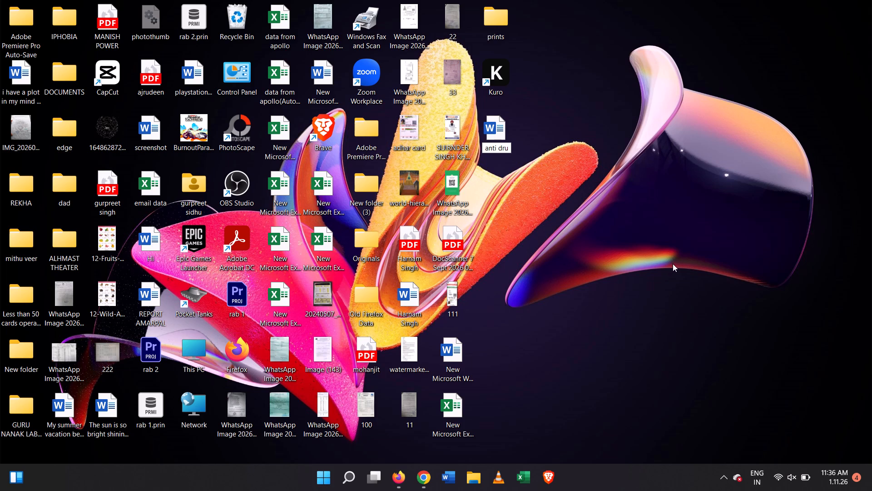
pyautogui.press('g')
pyautogui.press('Return')
pyautogui.press('Return')
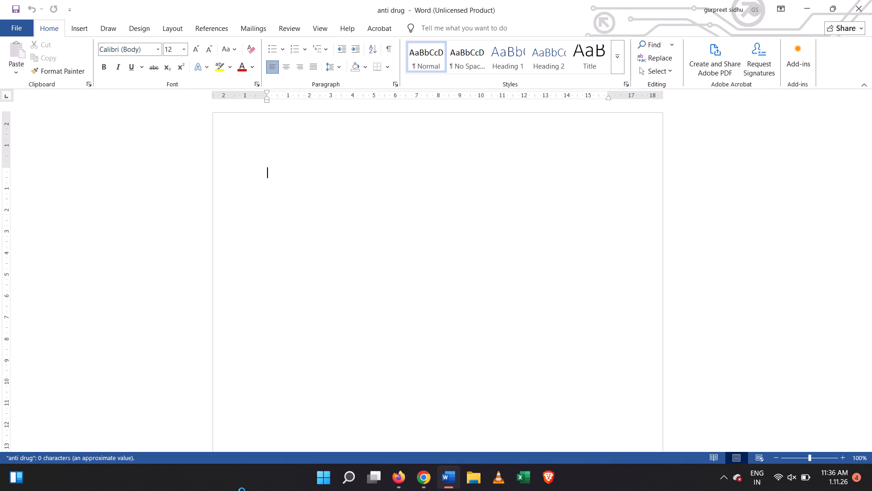
# Write the heading line "ਦਫਤਰ ਸੀਨੀਅਰ ਮੈਡੀਕਲ ਅਫਸਰ ਇੰ:ਸੀ.ਐਚ.ਸੀ ਚਨਾਰਥਲ ਕਲਾ" in the Asees font.
pyautogui.doubleClick(842, 455)
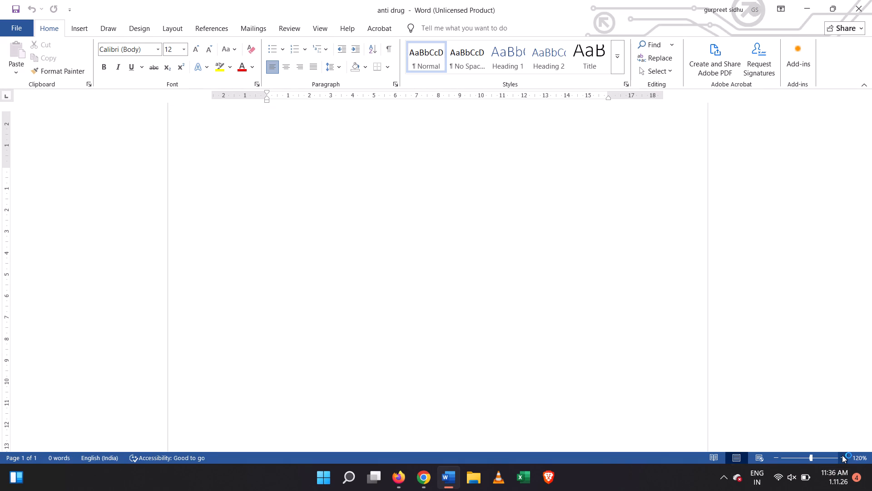
pyautogui.click(842, 455)
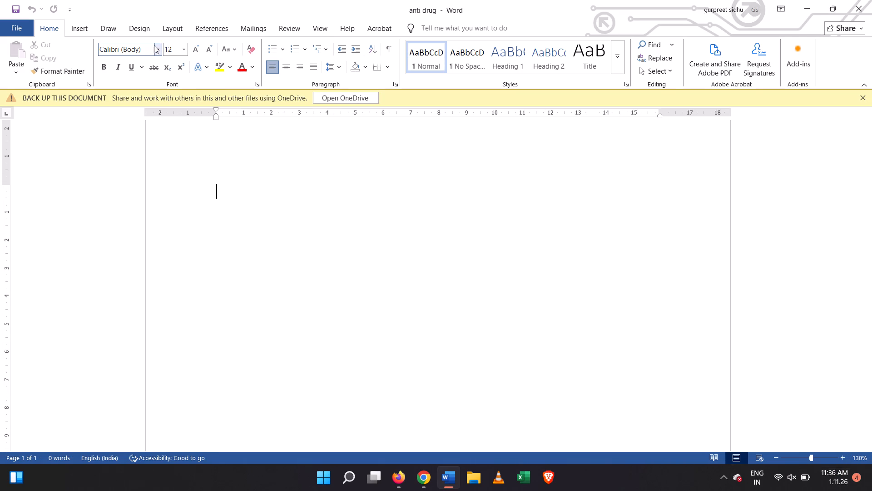
pyautogui.click(156, 52)
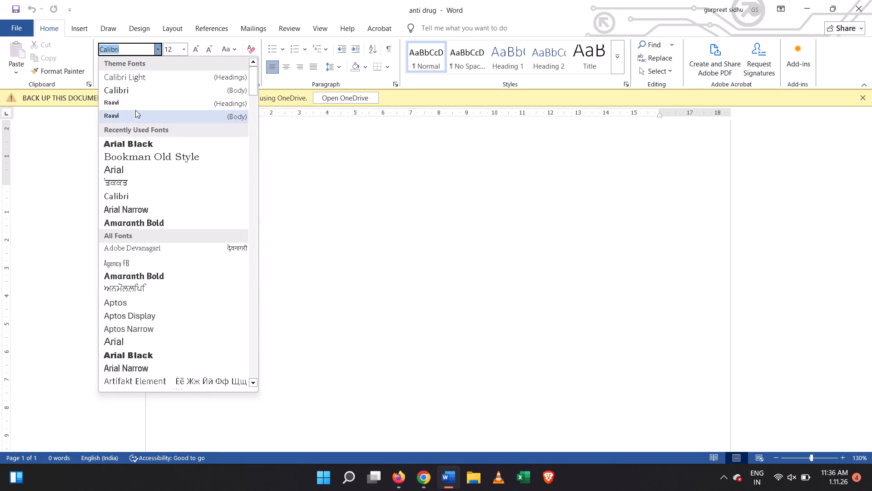
pyautogui.click(146, 181)
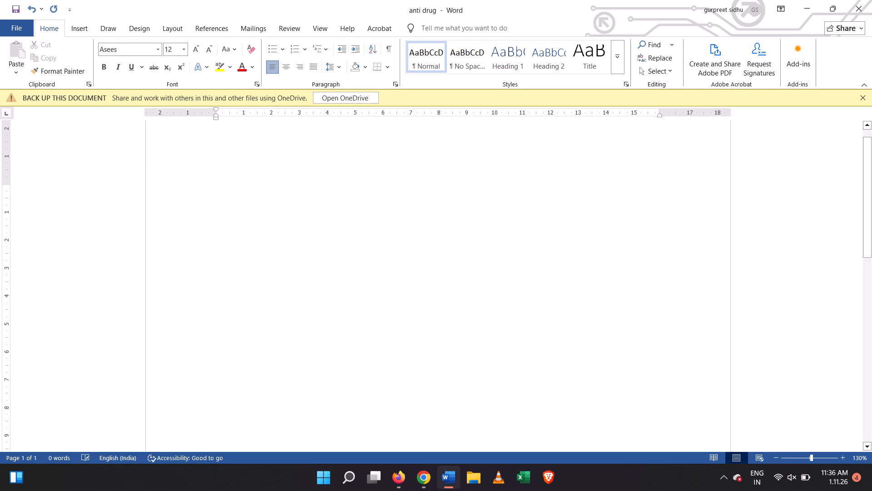
pyautogui.write('dx')
pyautogui.press('BackSpace')
pyautogui.press('x')
pyautogui.press('BackSpace')
pyautogui.press('c')
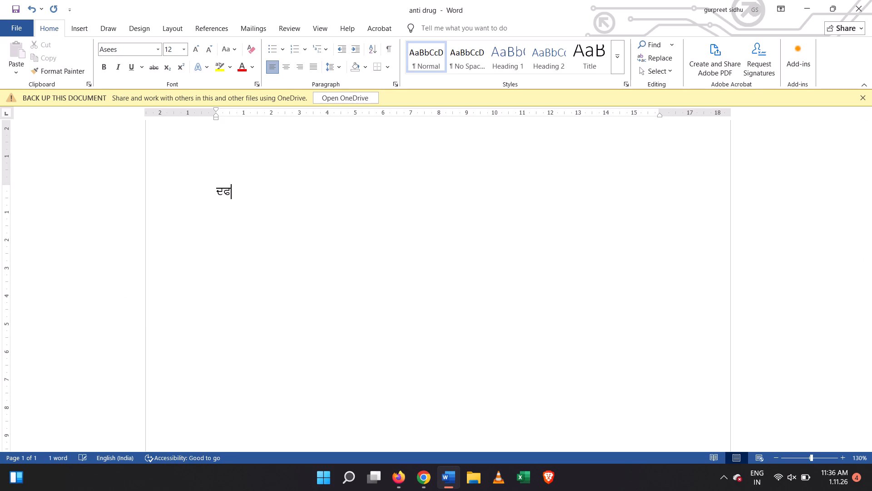
pyautogui.write('si')
pyautogui.press('space')
pyautogui.hotkey('ctrl', 'z')
pyautogui.hotkey('ctrl', 'z')
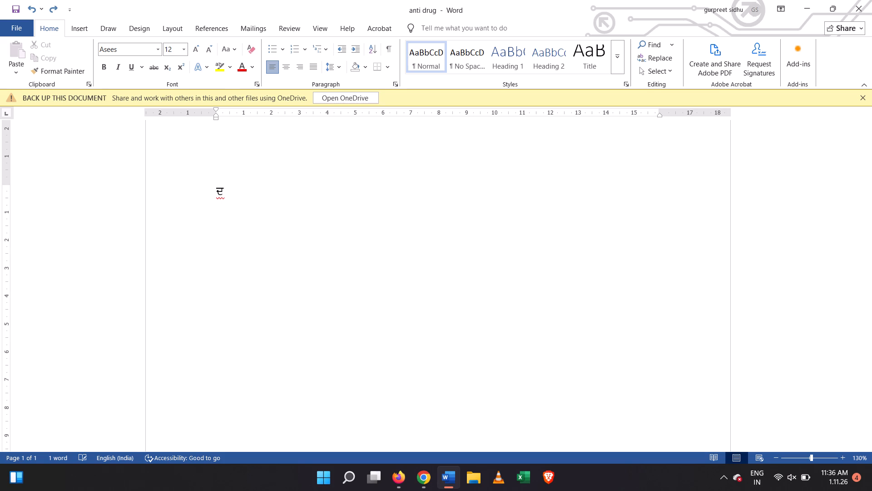
pyautogui.press('x')
pyautogui.press('BackSpace')
pyautogui.write('cso')
pyautogui.press('space')
pyautogui.hotkey('ctrl', 'z')
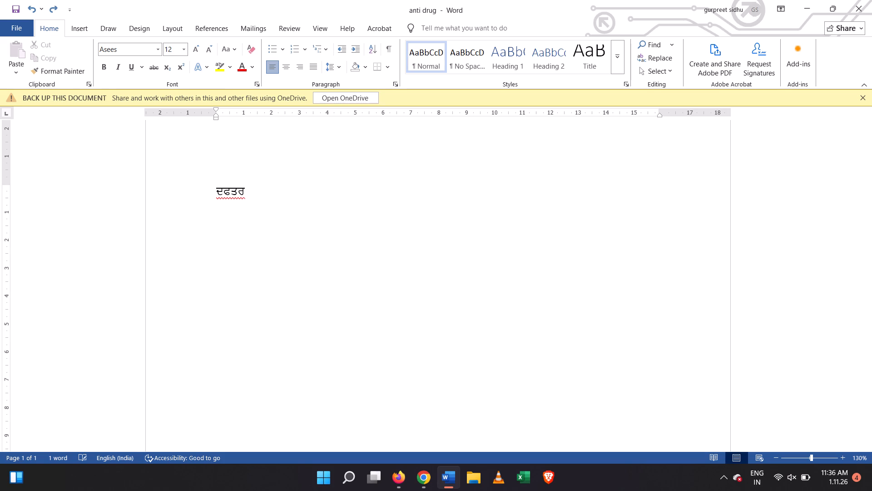
pyautogui.write(';h')
pyautogui.write('Bhno w?v')
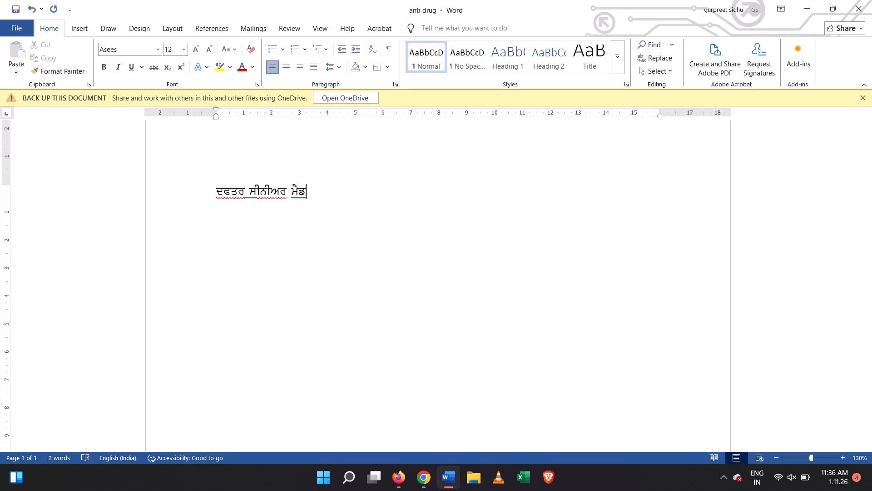
pyautogui.write('heb nc;o fJzL;hHn?UH')
pyautogui.press('BackSpace')
pyautogui.press('BackSpace')
pyautogui.write('uH;h uBkoE')
pyautogui.press('space')
pyautogui.press('BackSpace')
pyautogui.write('b ebk')
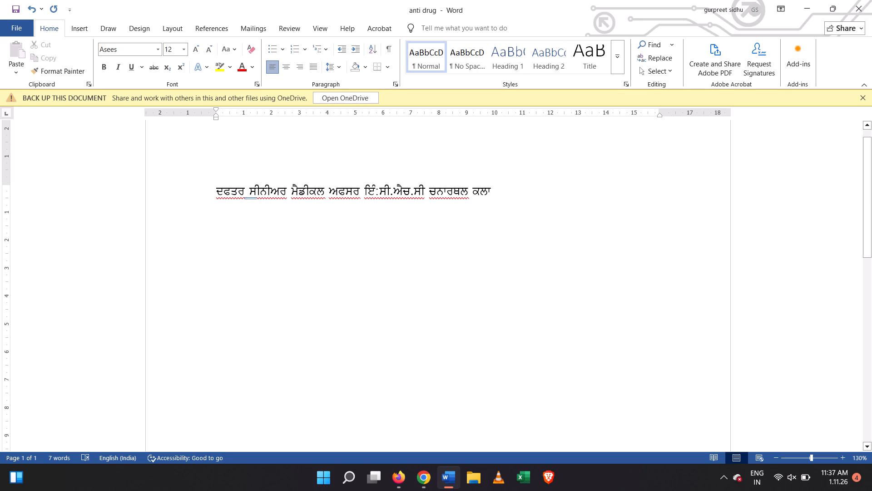
# Increase the font size of the whole heading line to 14.
pyautogui.moveTo(569, 185); pyautogui.dragTo(199, 205)
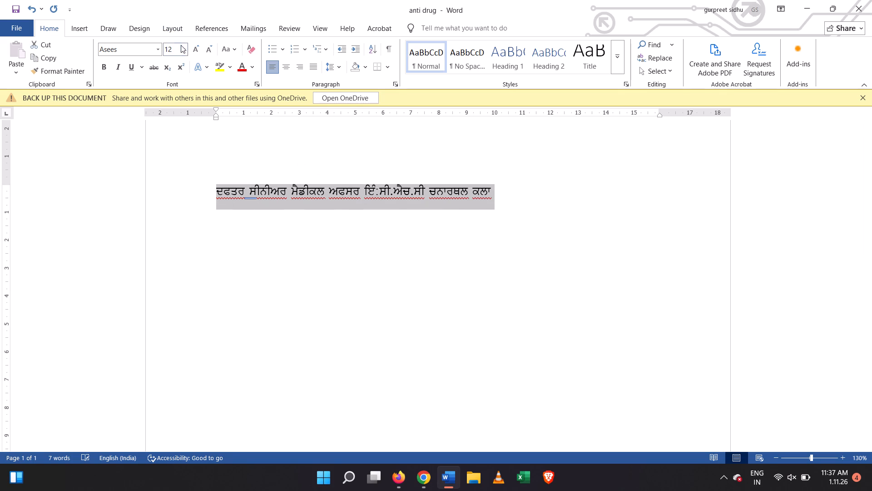
pyautogui.click(191, 54)
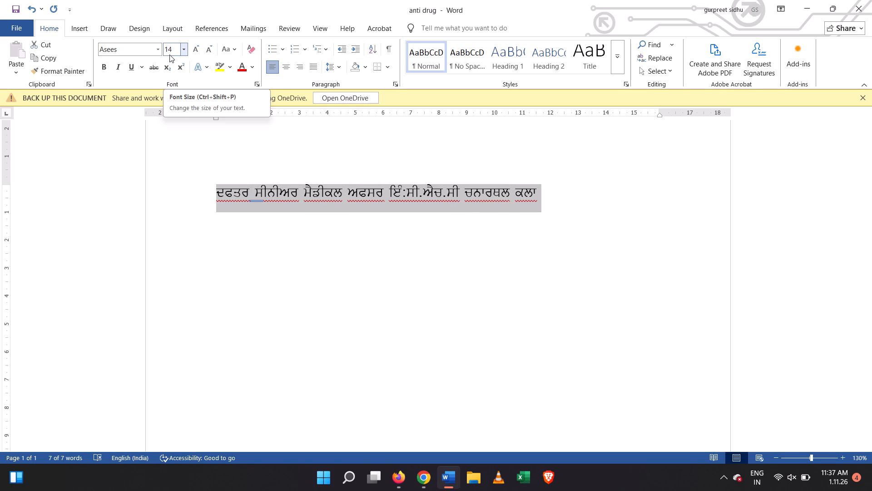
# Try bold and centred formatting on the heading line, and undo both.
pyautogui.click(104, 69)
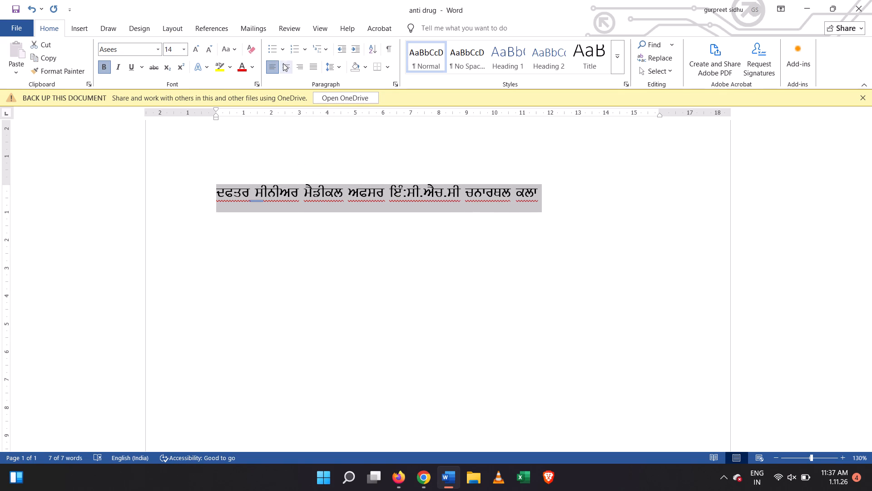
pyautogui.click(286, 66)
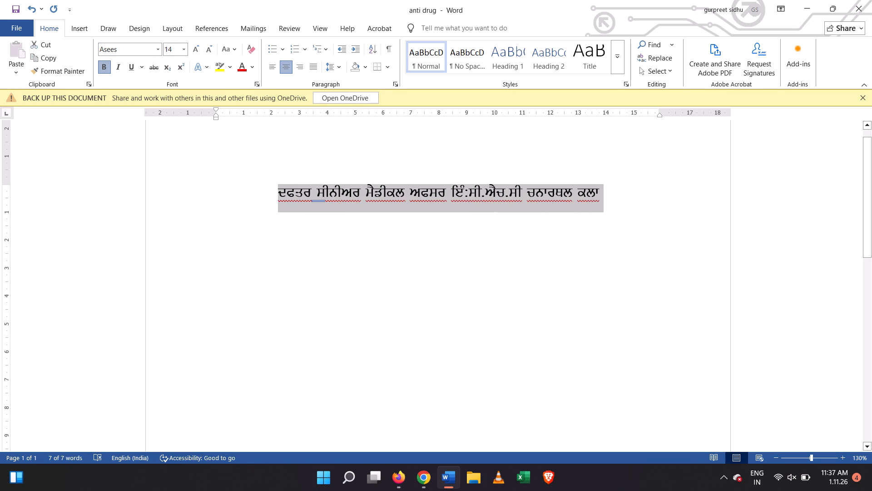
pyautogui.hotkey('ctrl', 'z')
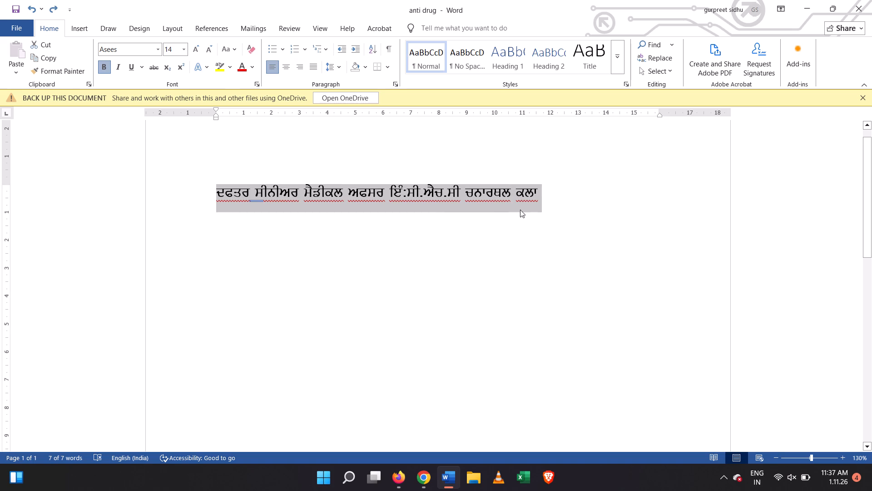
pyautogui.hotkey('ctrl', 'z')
# Start a new line below the heading.
pyautogui.click(631, 230)
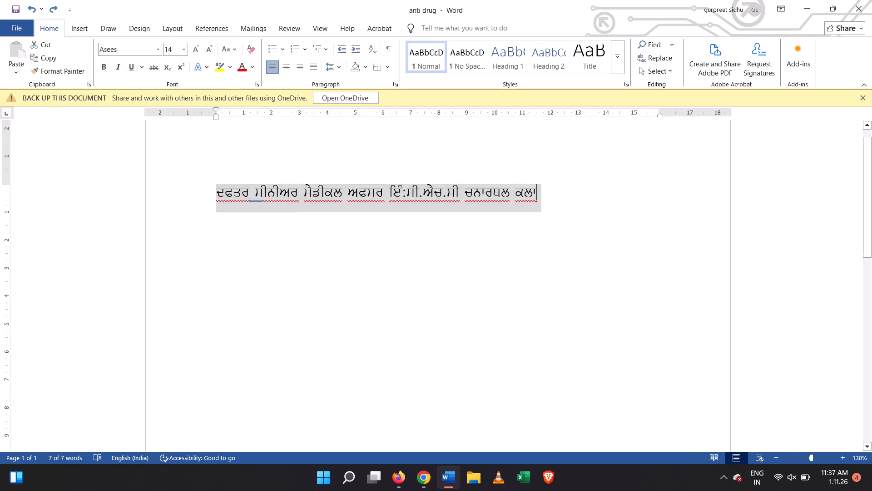
pyautogui.press('Return')
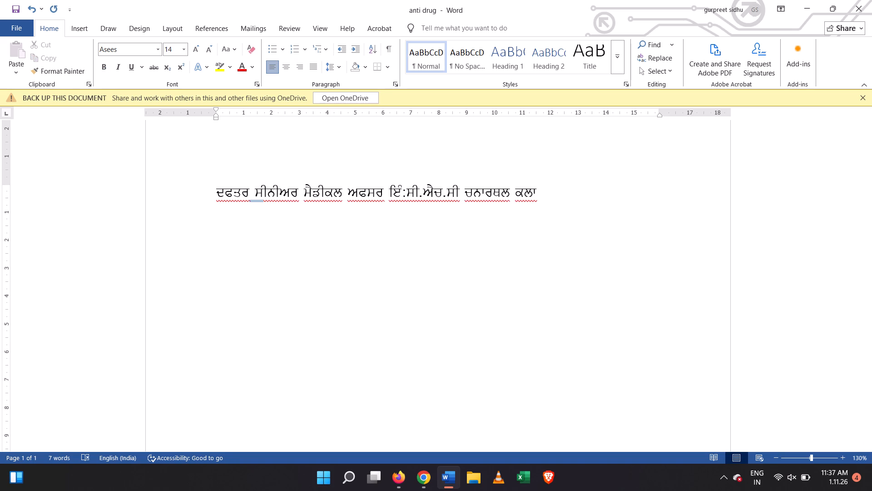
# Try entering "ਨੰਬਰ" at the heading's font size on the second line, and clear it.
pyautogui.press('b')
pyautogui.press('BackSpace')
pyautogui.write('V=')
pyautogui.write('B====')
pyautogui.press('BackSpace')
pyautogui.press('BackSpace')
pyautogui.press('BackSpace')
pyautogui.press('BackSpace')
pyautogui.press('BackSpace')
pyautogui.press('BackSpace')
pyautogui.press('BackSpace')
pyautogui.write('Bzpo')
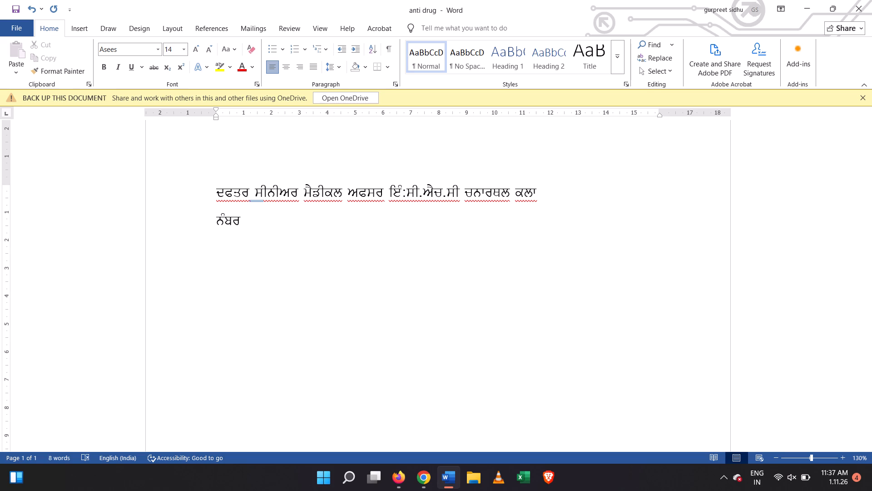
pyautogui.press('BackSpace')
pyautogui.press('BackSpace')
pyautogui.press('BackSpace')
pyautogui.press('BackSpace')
# Set the font size of the second line to 12 and write "ਨੰਬਰ: ਅਮਲਾ" there.
pyautogui.click(186, 49)
pyautogui.click(171, 111)
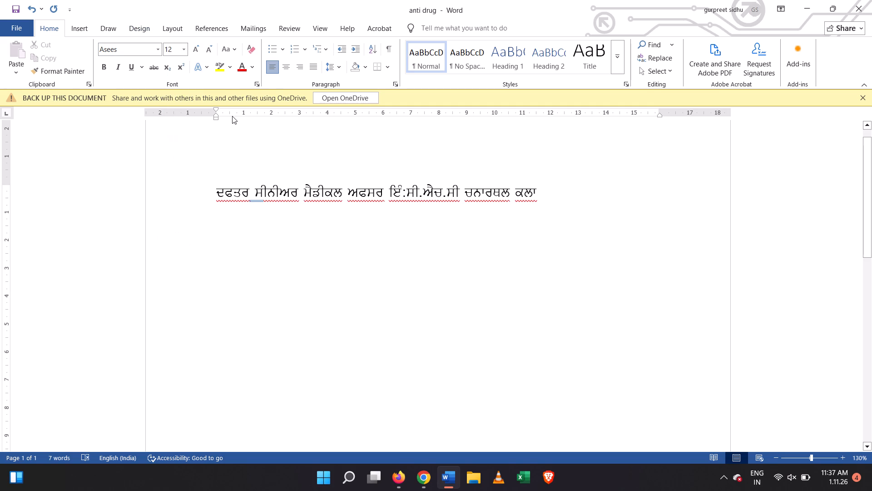
pyautogui.write('Bzpo')
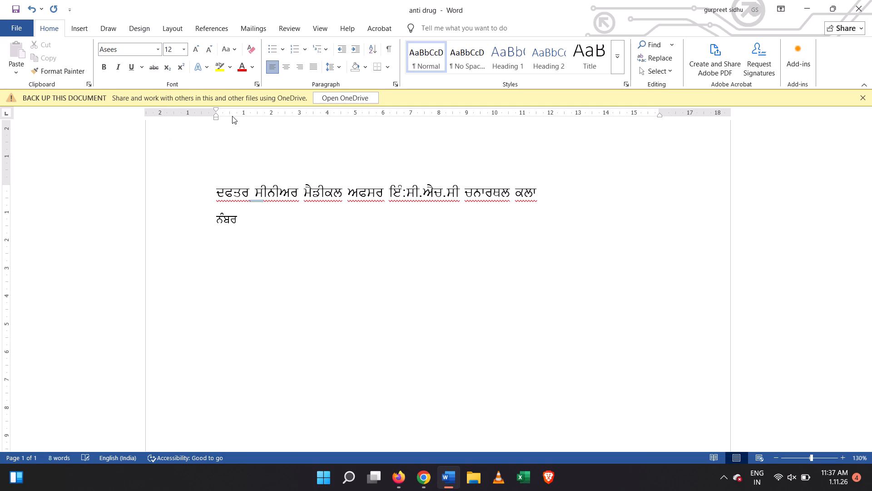
pyautogui.press('space')
pyautogui.write('nwbk')
pyautogui.press('BackSpace')
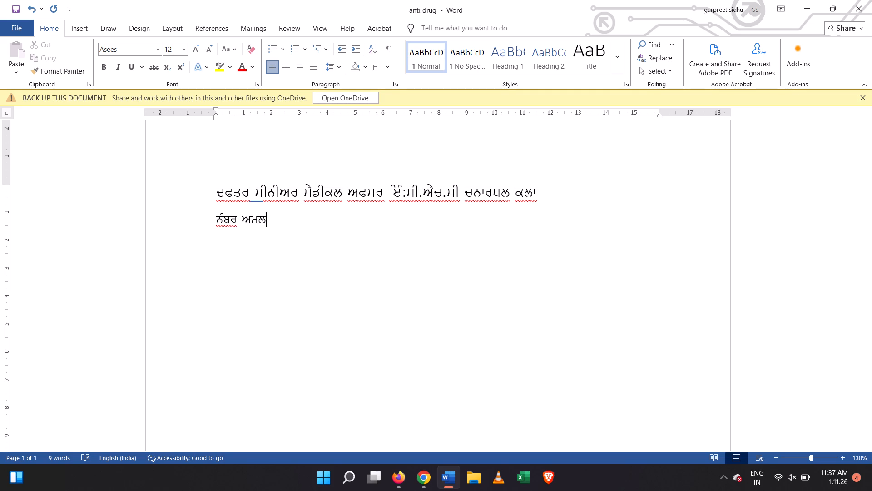
pyautogui.press('BackSpace')
pyautogui.press('BackSpace')
pyautogui.press('BackSpace')
pyautogui.press('BackSpace')
pyautogui.write('L nwbk')
# Complete the reference number after "ਅਮਲਾ" with "/2026/" followed by a dotted blank of 12 dots.
pyautogui.hotkey('shift', '%')
pyautogui.press('BackSpace')
pyautogui.hotkey('shift', '^')
pyautogui.press('BackSpace')
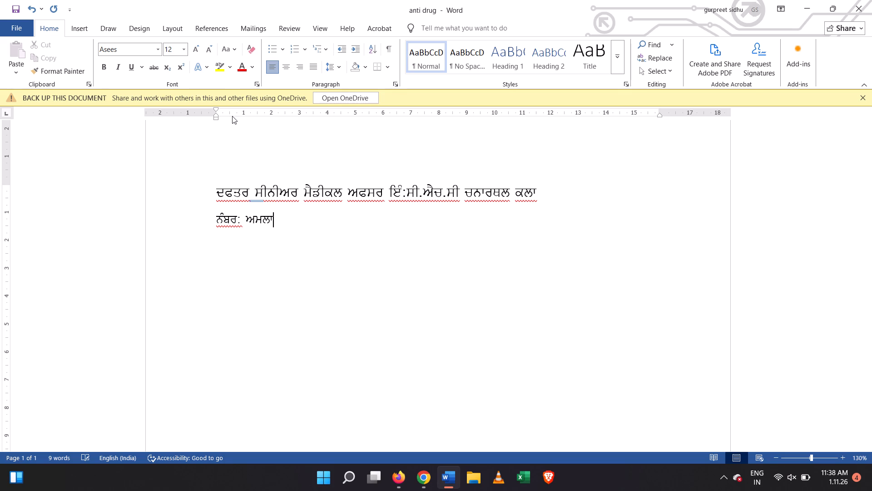
pyautogui.hotkey('shift', '#')
pyautogui.press('BackSpace')
pyautogui.write('$2026')
pyautogui.hotkey('shift', '$')
pyautogui.hotkey('shift', 'h')
pyautogui.hotkey('shift', 'h')
pyautogui.hotkey('shift', 'h')
pyautogui.hotkey('shift', 'h')
pyautogui.hotkey('shift', 'h')
pyautogui.hotkey('shift', 'h')
pyautogui.hotkey('shift', 'h')
pyautogui.hotkey('shift', 'h')
pyautogui.hotkey('shift', 'h')
pyautogui.hotkey('shift', 'h')
pyautogui.hotkey('shift', 'h')
pyautogui.hotkey('shift', 'h')
# Add the date label "ਮਿਤੀ" with a dotted blank of 14 dots, spaced five tab stops after the reference number on the same line.
pyautogui.press('Tab')
pyautogui.press('Tab')
pyautogui.press('Tab')
pyautogui.press('Tab')
pyautogui.press('Tab')
pyautogui.write('fwsh')
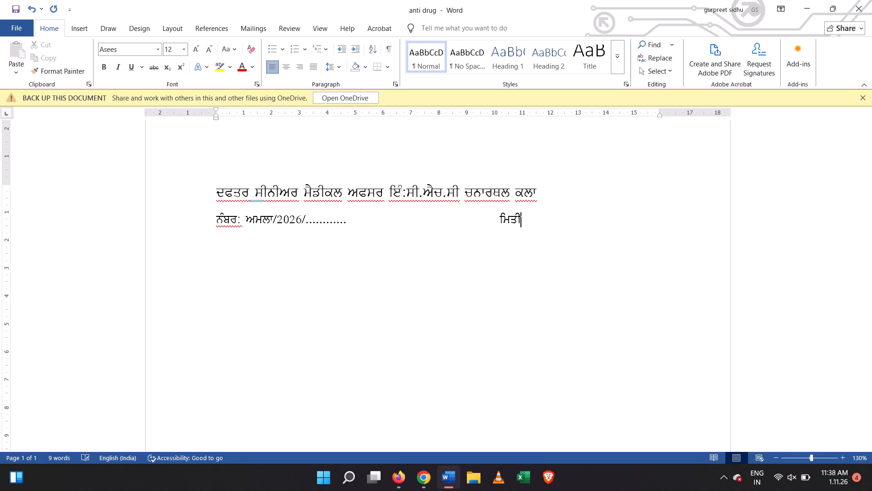
pyautogui.hotkey('shift', 'h')
pyautogui.hotkey('shift', 'h')
pyautogui.hotkey('shift', 'h')
pyautogui.hotkey('shift', 'h')
pyautogui.hotkey('shift', 'h')
pyautogui.hotkey('shift', 'h')
pyautogui.hotkey('shift', 'h')
pyautogui.hotkey('shift', 'h')
pyautogui.hotkey('shift', 'h')
pyautogui.hotkey('shift', 'h')
pyautogui.hotkey('shift', 'h')
pyautogui.hotkey('shift', 'h')
pyautogui.hotkey('shift', 'h')
pyautogui.hotkey('shift', 'h')
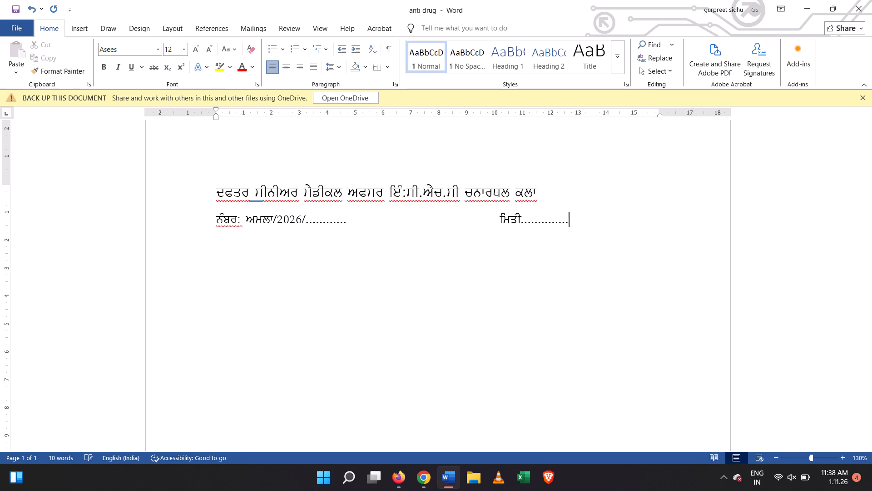
# Format the heading line as centred, bold and underlined at font size 19.
pyautogui.moveTo(605, 194); pyautogui.dragTo(204, 194)
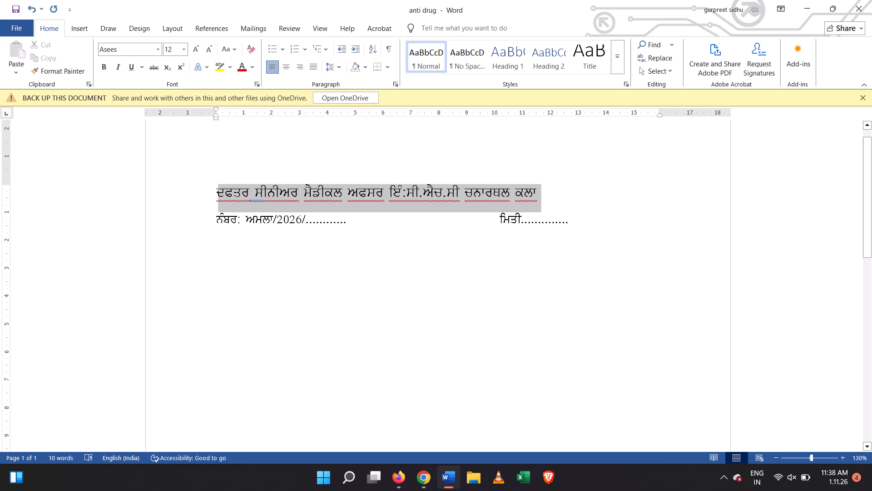
pyautogui.moveTo(204, 194); pyautogui.dragTo(203, 194)
pyautogui.click(289, 68)
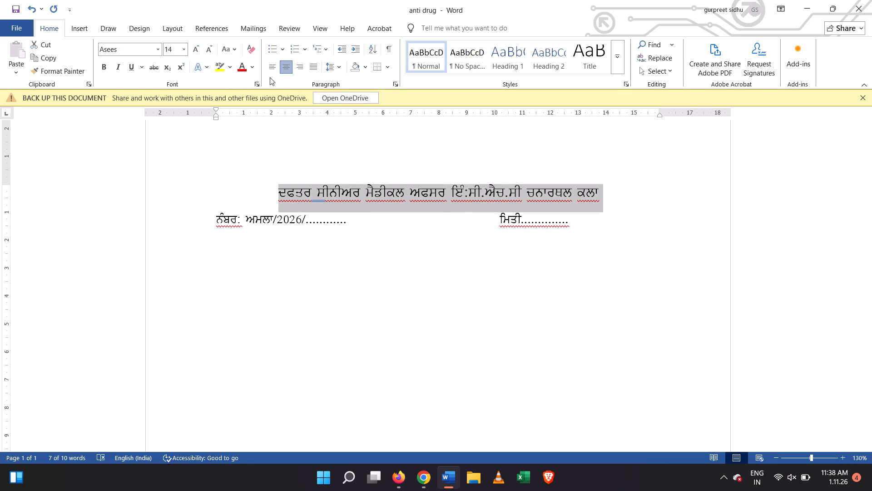
pyautogui.click(99, 66)
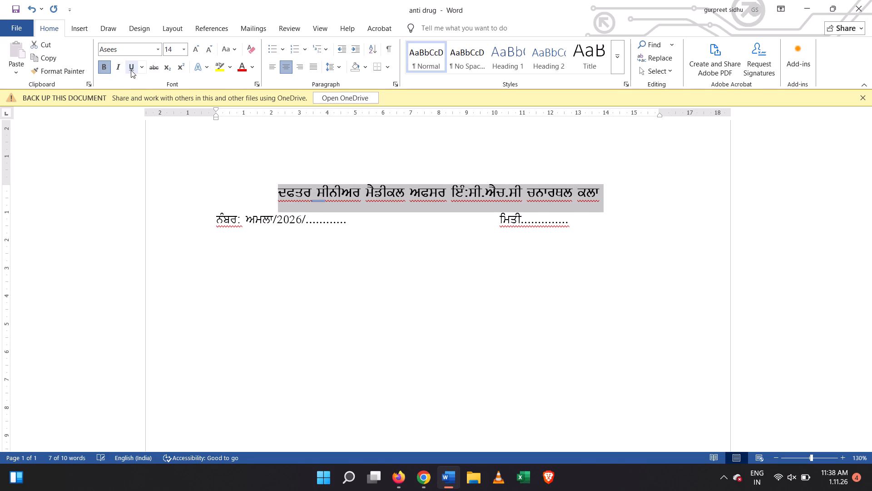
pyautogui.click(131, 70)
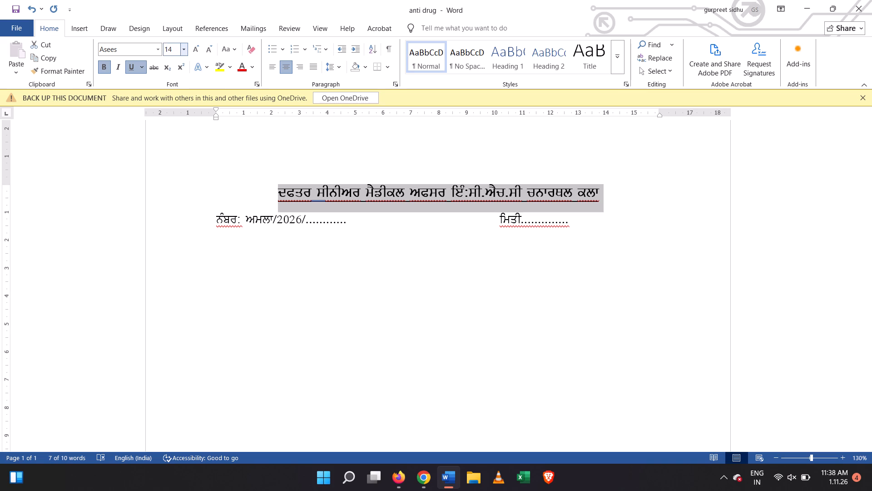
pyautogui.click(184, 49)
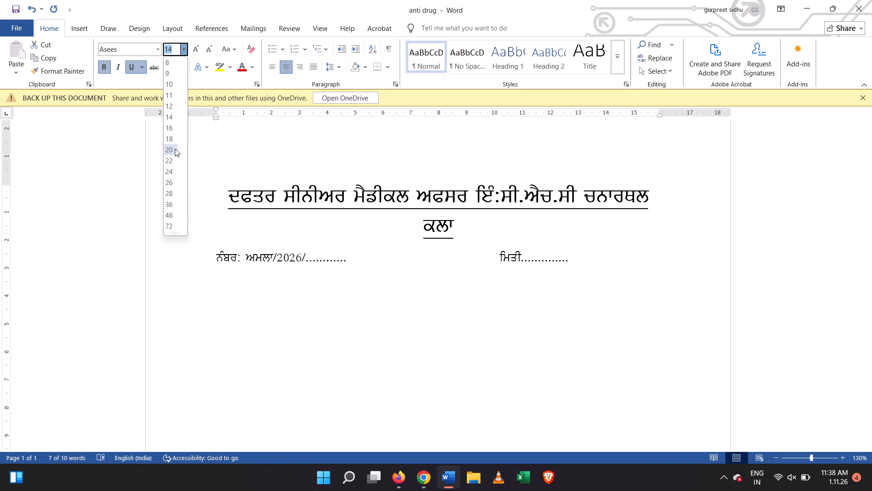
pyautogui.click(175, 144)
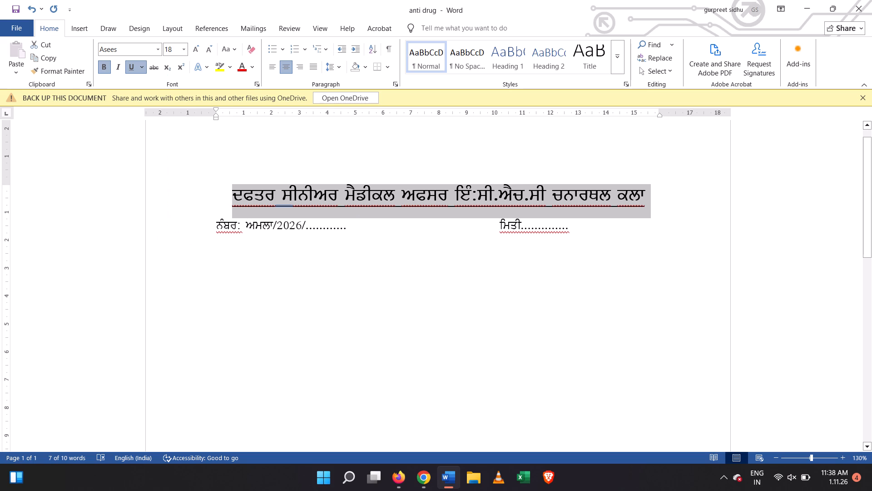
pyautogui.hotkey('ctrl', ']')
pyautogui.hotkey('ctrl', ']')
pyautogui.hotkey('ctrl', '[')
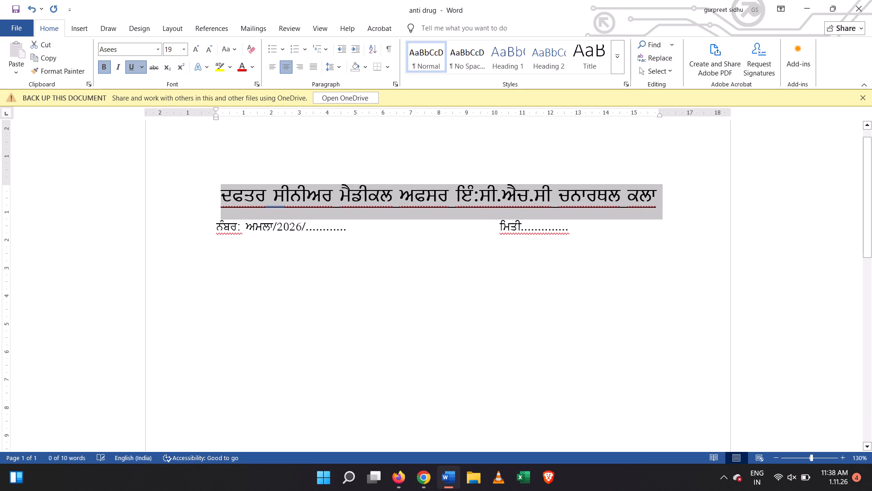
# Shift the "ਮਿਤੀ" date field two tab stops further toward the right margin.
pyautogui.click(556, 267)
pyautogui.scroll(-4, 556, 254)
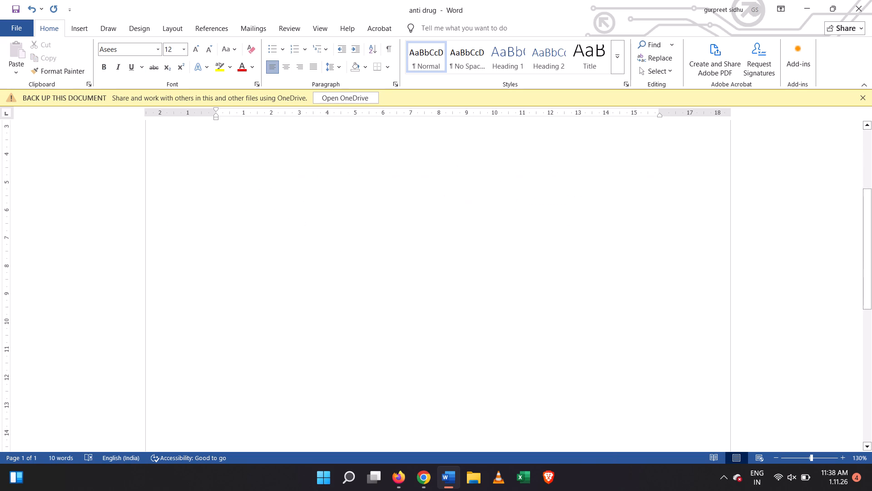
pyautogui.scroll(3, 286, 183)
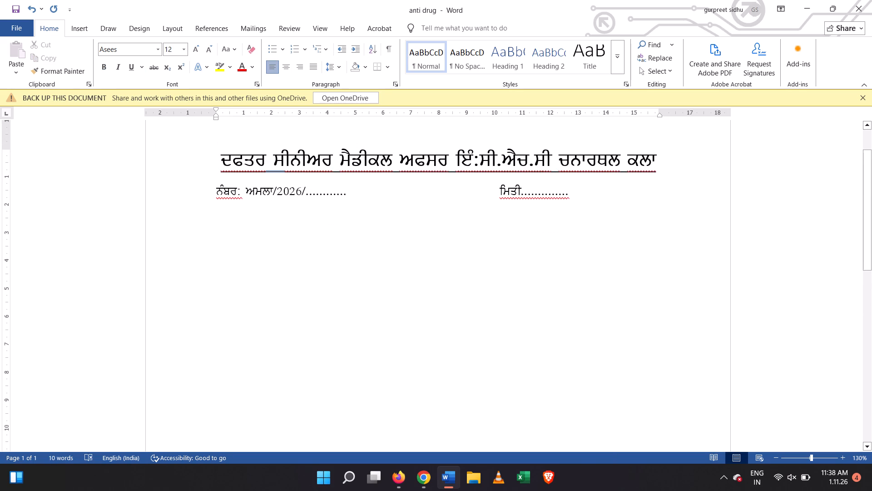
pyautogui.click(491, 193)
pyautogui.press('Tab')
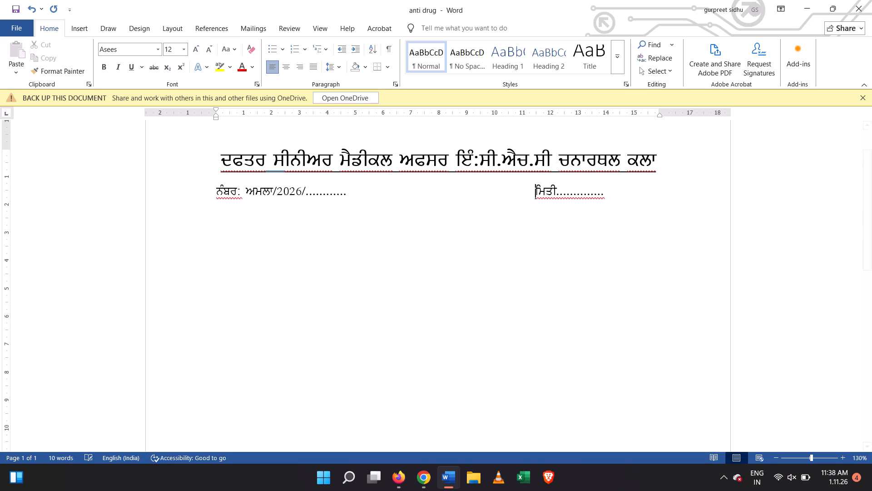
pyautogui.press('Tab')
# Write the order title "ਦਫਤਰੀ ਹੁਕਮ" on a new line below the reference and date line.
pyautogui.click(679, 185)
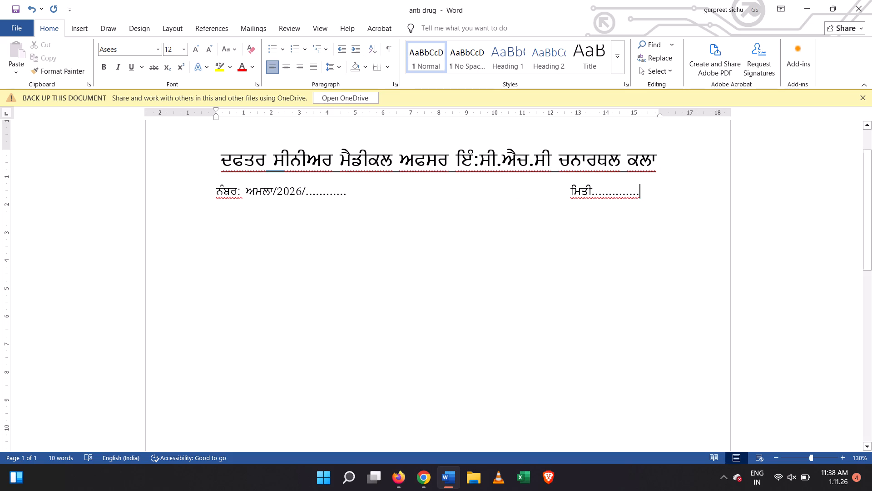
pyautogui.press('Return')
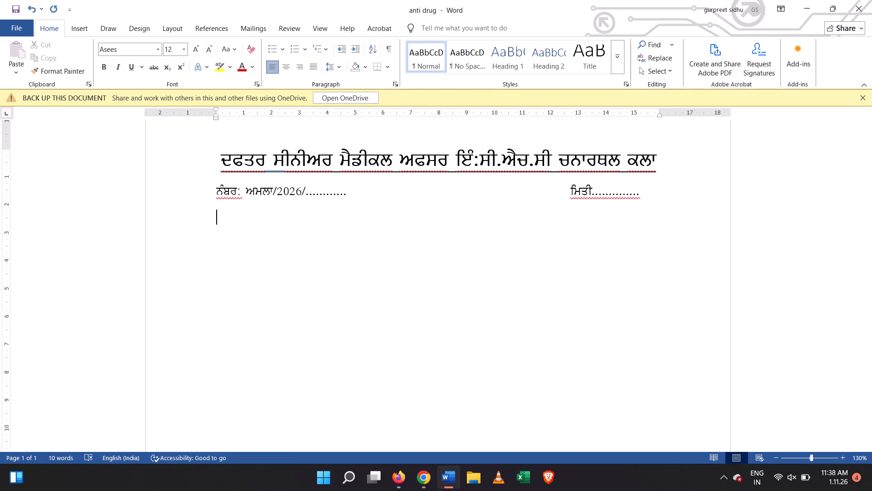
pyautogui.write('dx')
pyautogui.press('BackSpace')
pyautogui.write('csi')
pyautogui.press('space')
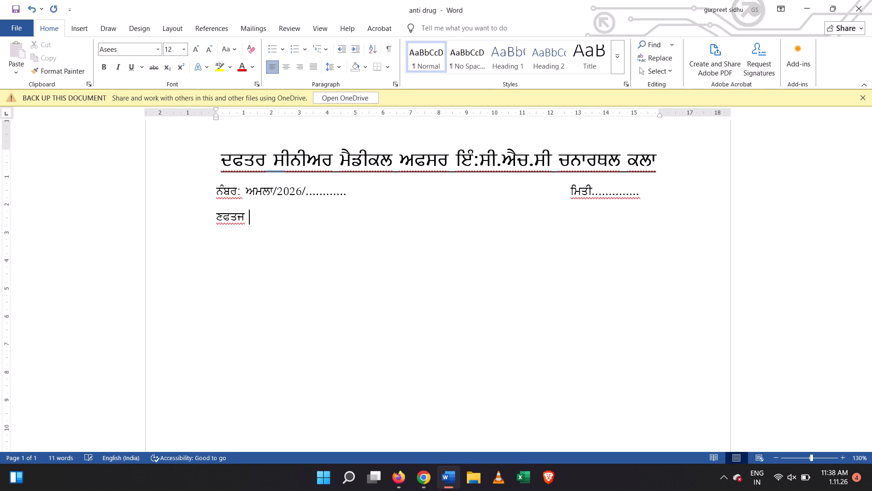
pyautogui.press('BackSpace')
pyautogui.press('BackSpace')
pyautogui.hotkey('ctrl', 'z')
pyautogui.hotkey('ctrl', 'z')
pyautogui.hotkey('ctrl', 'z')
pyautogui.hotkey('ctrl', 'z')
pyautogui.write('csig')
pyautogui.press('BackSpace')
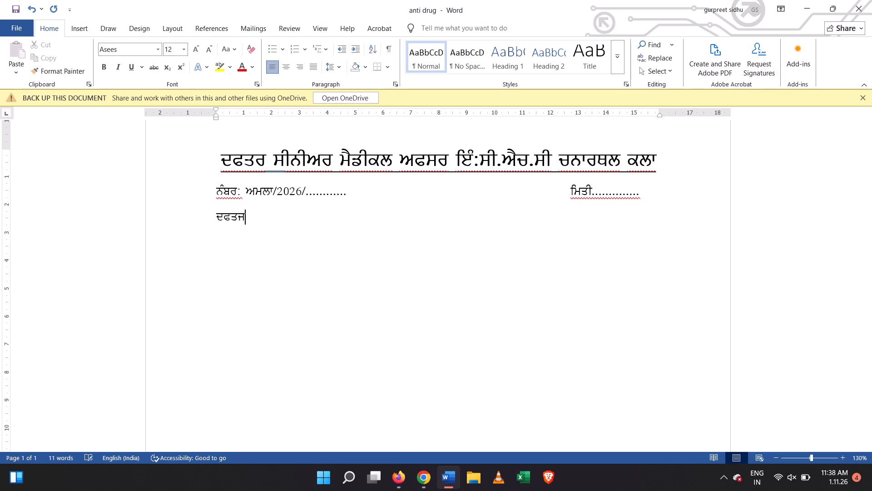
pyautogui.write('h')
pyautogui.press('space')
pyautogui.hotkey('ctrl', 'z')
pyautogui.hotkey('ctrl', 'z')
pyautogui.press('BackSpace')
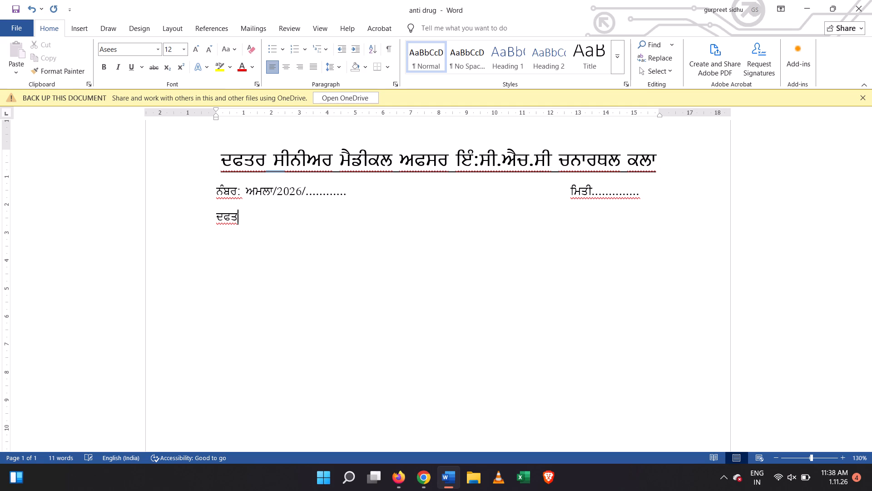
pyautogui.write('oh')
pyautogui.press('space')
pyautogui.hotkey('ctrl', 'z')
pyautogui.write('j[ew')
# Begin the order's body text on a new line below the title with "ਇਸ ਦਫਤਰੀ ਹੁਕਮ ਰਾਹੀ".
pyautogui.press('Return')
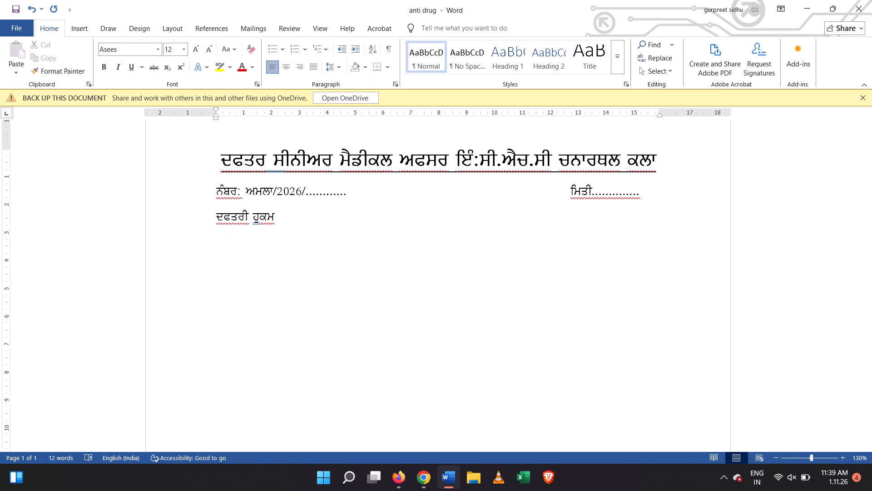
pyautogui.write('fJ;')
pyautogui.press('space')
pyautogui.write('dx')
pyautogui.press('BackSpace')
pyautogui.write('csig')
pyautogui.press('BackSpace')
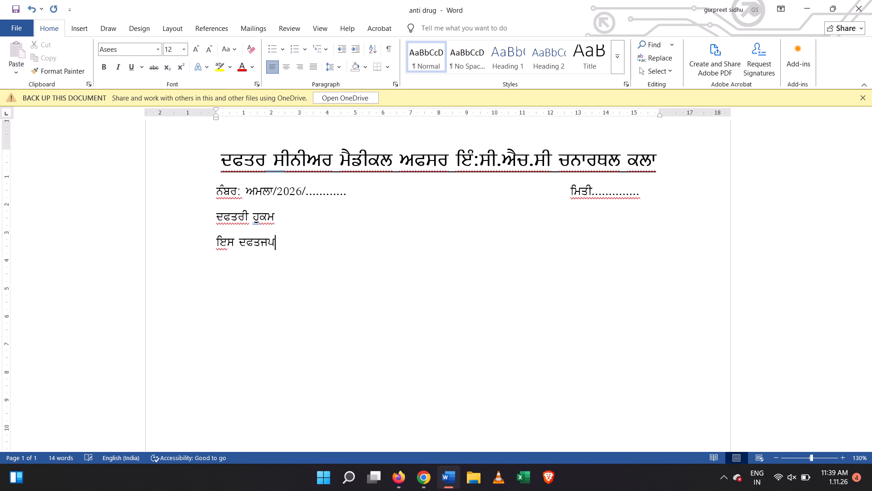
pyautogui.press('BackSpace')
pyautogui.write('oh j[ew okjh')
pyautogui.press('space')
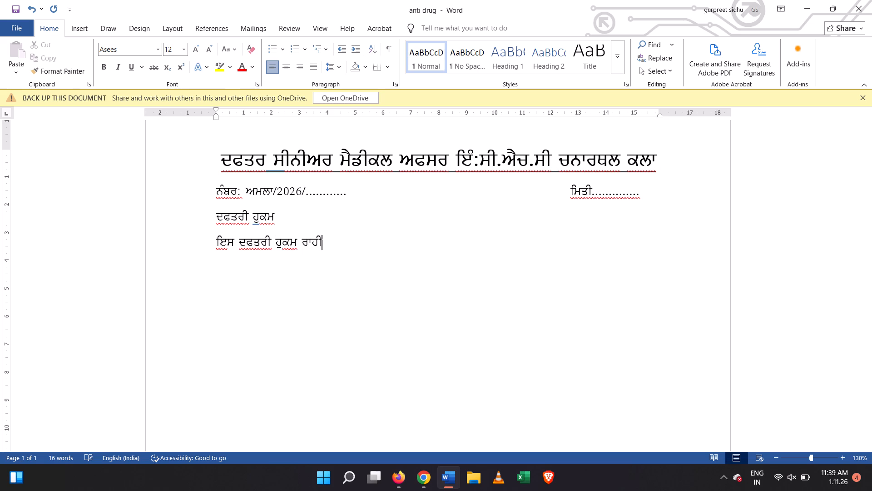
pyautogui.write(';{')
pyautogui.press('BackSpace')
pyautogui.press('BackSpace')
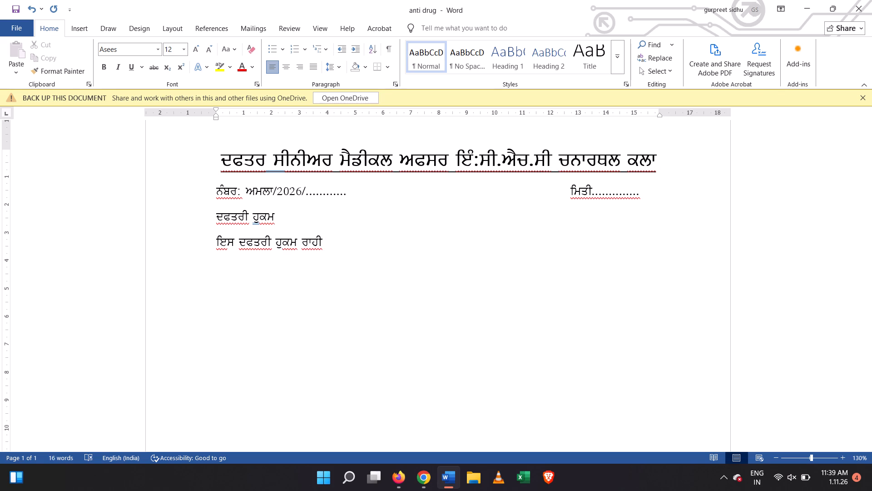
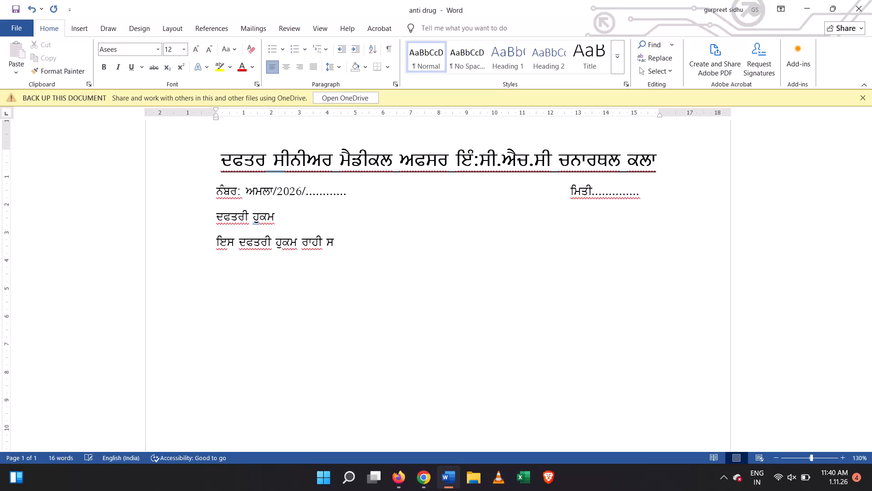
# Continue the body sentence after "ਰਾਹੀ" with "ਯੁੱਧ ਨਸ਼ਿਆ ਵਿਰੁੱਧ ਮੁਹਿੰਮ".
pyautogui.write(':[ZX')
pyautogui.press('space')
pyautogui.write('BfPnk ftoZ')
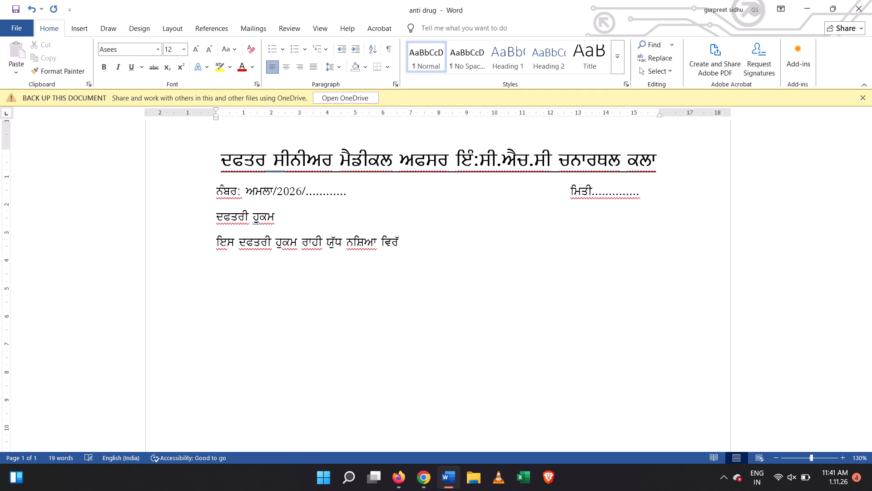
pyautogui.press('p')
pyautogui.press('BackSpace')
pyautogui.write('[X')
pyautogui.press('space')
pyautogui.write('w[fjzw')
pyautogui.press('space')
# Continue the body sentence with "ਵਿੱਚ ਬਣਾਏ ਗਏ".
pyautogui.write('ftZu pDkJ?')
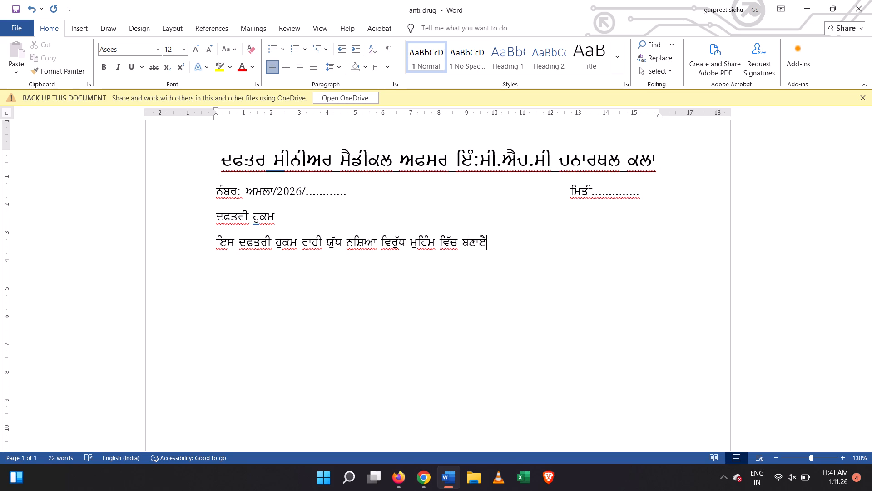
pyautogui.press('BackSpace')
pyautogui.press('/')
pyautogui.press('r')
pyautogui.press('BackSpace')
pyautogui.press('space')
pyautogui.write('rJ/')
pyautogui.press('space')
# Add the area and village to the body sentence: "ਏਰੀਏ ਦੇ ਪਿੰਡ ਘੁਟਿੰਡ".
pyautogui.write('J/o')
pyautogui.press('j')
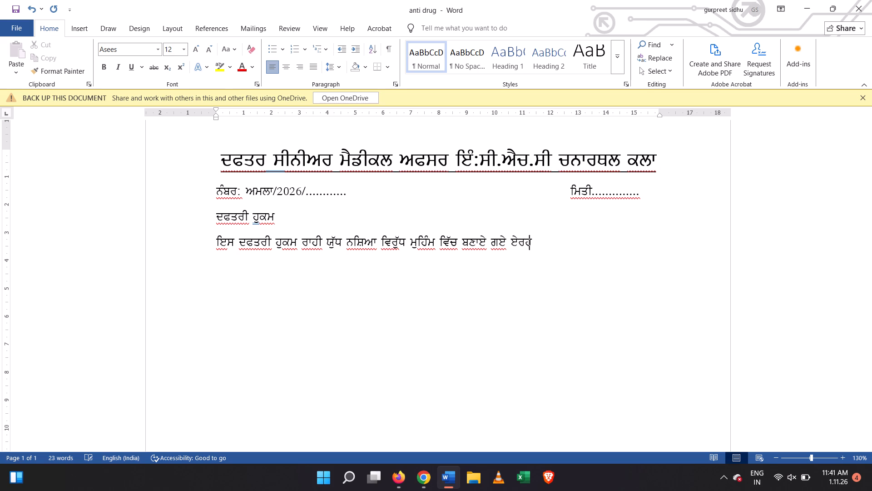
pyautogui.press('BackSpace')
pyautogui.write('hJ/')
pyautogui.press('space')
pyautogui.write('d/ fZ')
pyautogui.press('BackSpace')
pyautogui.write('gzv')
pyautogui.press('space')
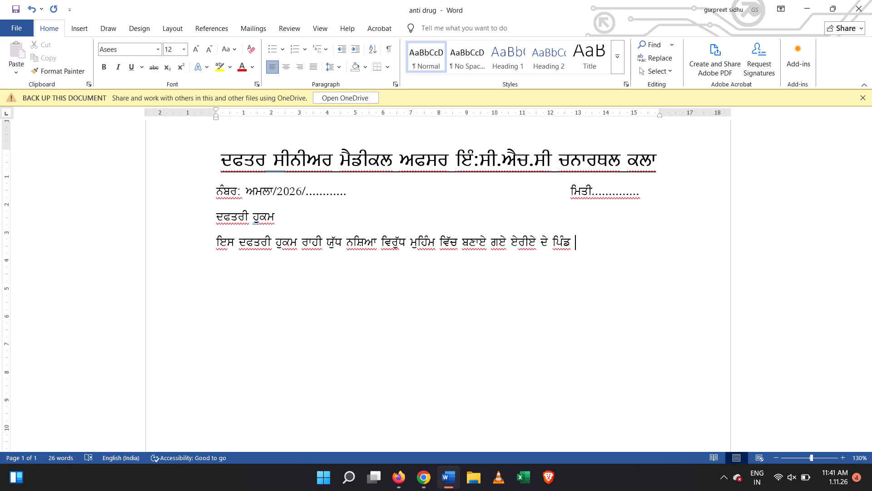
pyautogui.press('x')
pyautogui.write('[fNz')
pyautogui.press('v')
# Continue the body sentence after the village name with "ਵਿਖੇ ਸਰਪੰਚ ਨਾਲ ਤਾਲਮੇਲ".
pyautogui.write('ft')
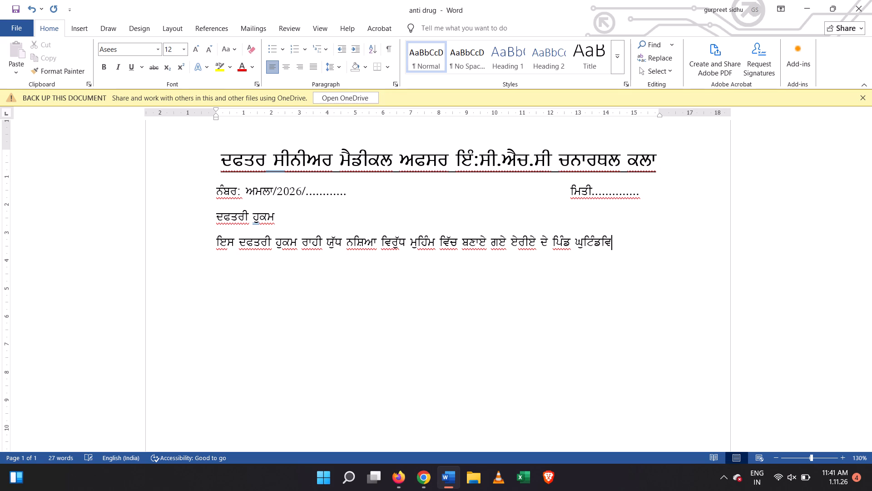
pyautogui.press('BackSpace')
pyautogui.press('BackSpace')
pyautogui.press('space')
pyautogui.write('fty/')
pyautogui.write('/ ;')
pyautogui.write('ogzu')
pyautogui.press('space')
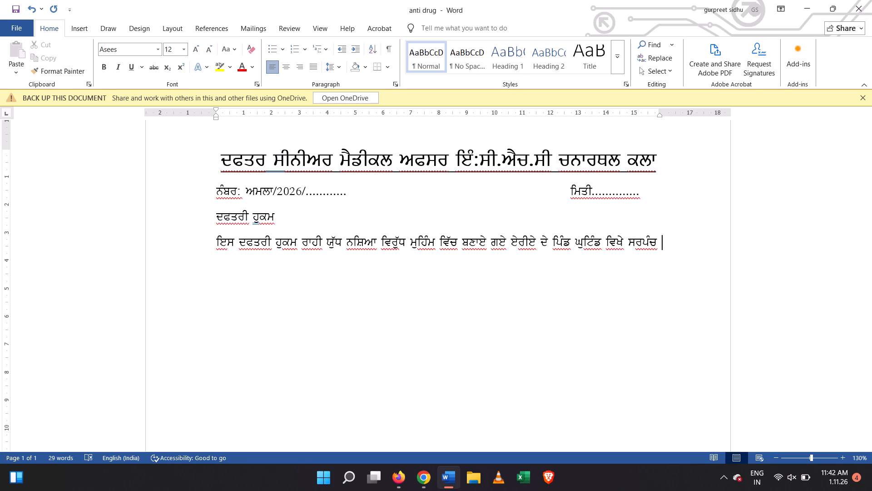
pyautogui.write('Bkb B')
pyautogui.press('BackSpace')
pyautogui.write('skbw/b')
pyautogui.press('space')
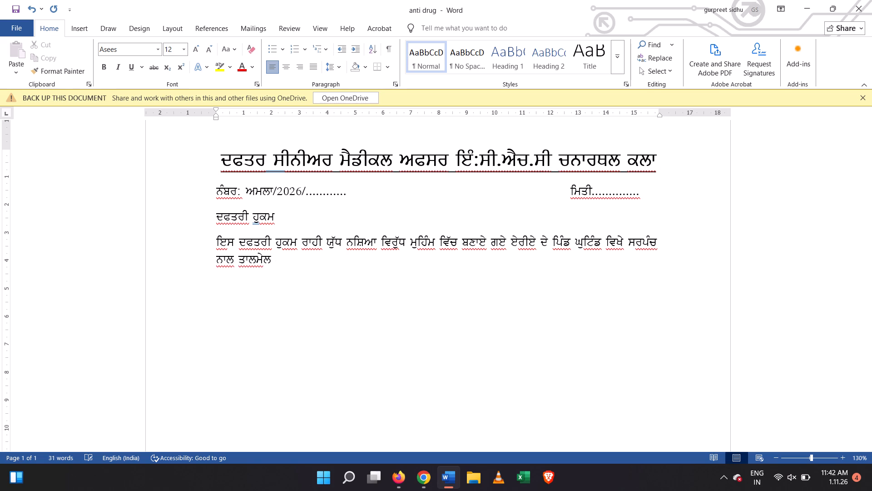
# Continue the body sentence with "ਕਰਕੇ ਲੋਕਾ ਨੂੰ ਜਾਗਰੂਕ ਕਰਨ".
pyautogui.write('eoe/ B')
pyautogui.press('BackSpace')
pyautogui.write("b'")
pyautogui.hotkey('ctrl', 'z')
pyautogui.write('ek Bz{')
pyautogui.press('space')
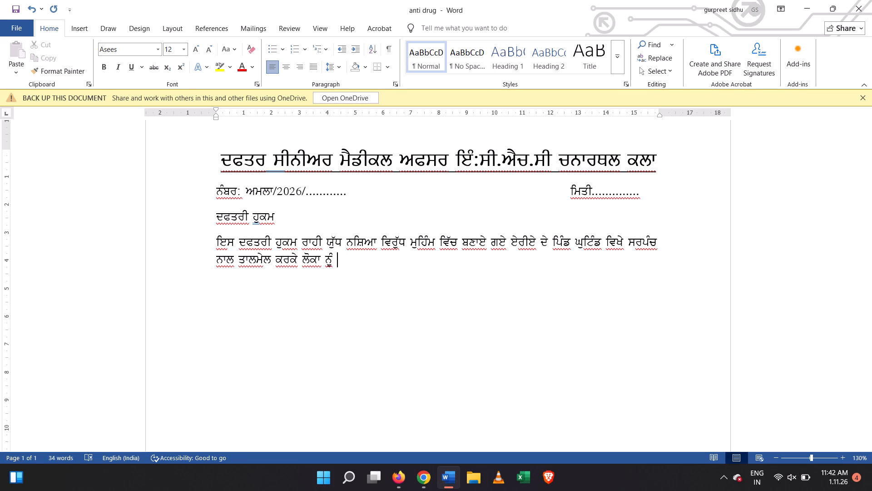
pyautogui.write('ikro{e eoB')
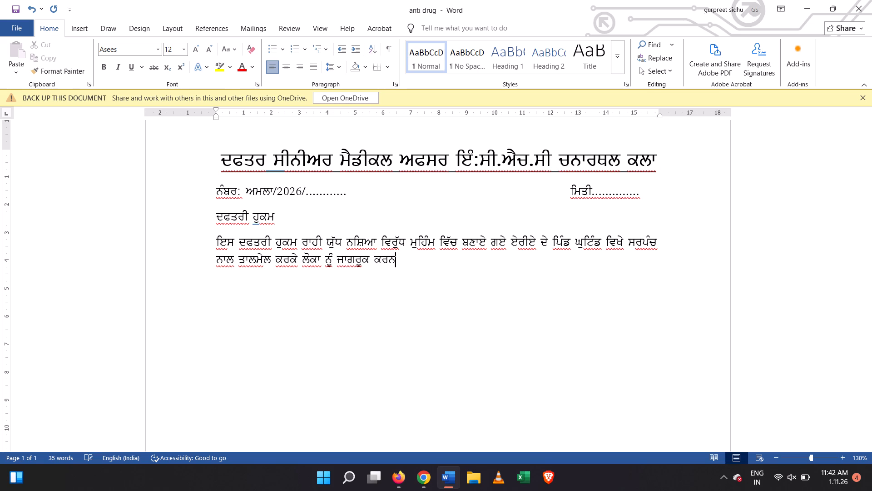
pyautogui.press('space')
# Add the medical camp wording to the body sentence: "ਲਈ ਪਿੰਡ ਘੁਟਿੰਡ ਵਿਖੇ ਮੈਡੀਕਲ ਕੈਂਪ ਲਗਾਇਆ".
pyautogui.write('bJh fgzv')
pyautogui.press('space')
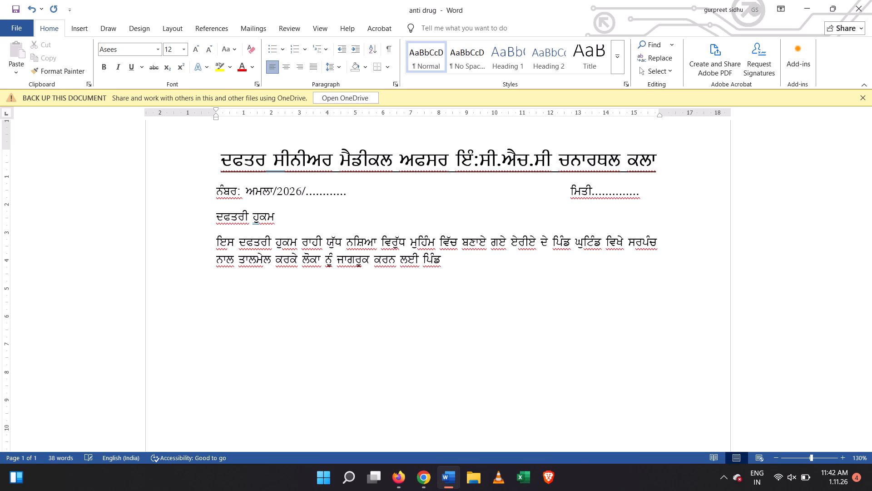
pyautogui.write('x[fNzv fty/ w?vheb')
pyautogui.press('space')
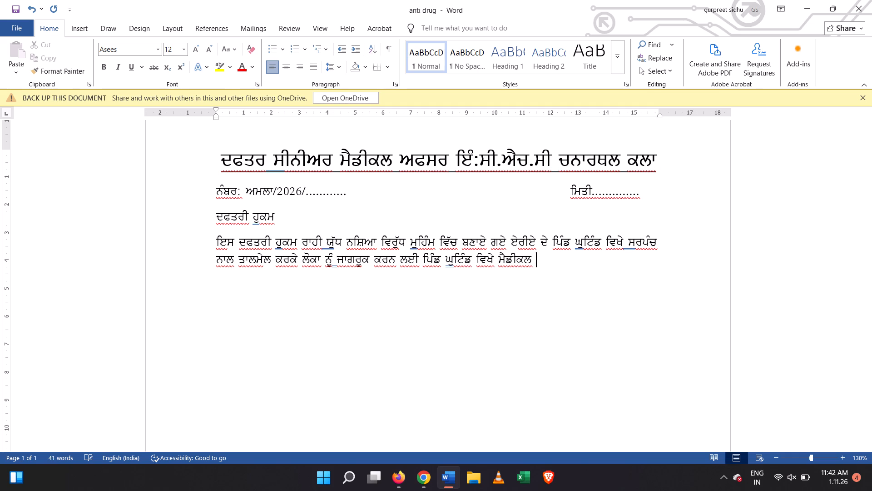
pyautogui.write('e?a')
pyautogui.press('BackSpace')
pyautogui.write('Ag')
pyautogui.press('space')
pyautogui.write('brkJ')
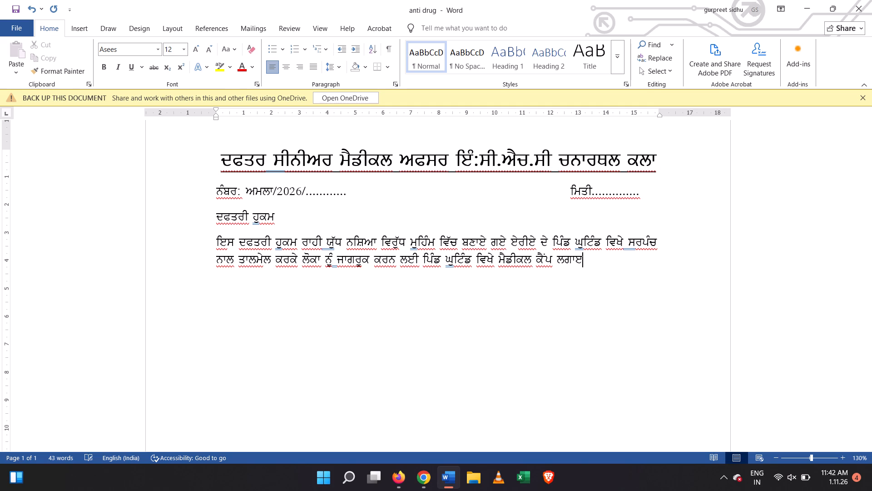
pyautogui.press('BackSpace')
pyautogui.write('fJnk')
pyautogui.press('space')
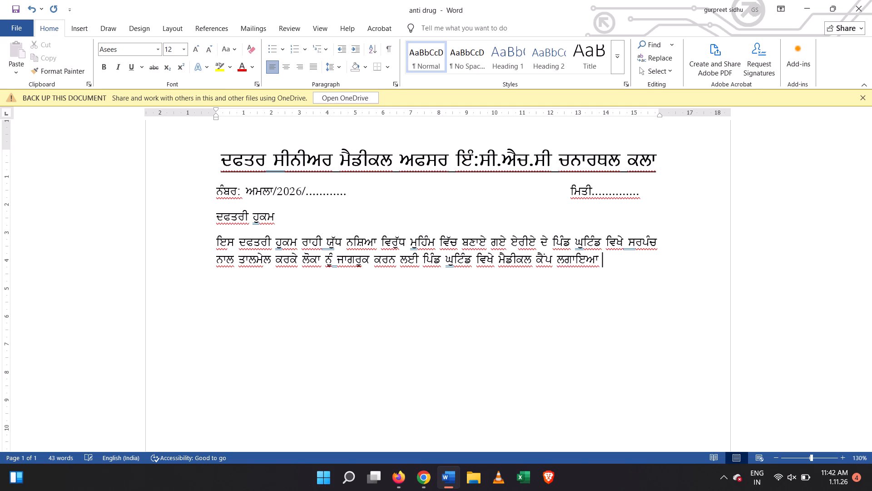
# Insert the word "ਮਿਤੀ" before "ਲਗਾਇਆ" in the body sentence.
pyautogui.press('Left')
pyautogui.press('Left')
pyautogui.press('Left')
pyautogui.press('Left')
pyautogui.press('Left')
pyautogui.press('Left')
pyautogui.press('Left')
pyautogui.press('Left')
pyautogui.write('fwsh')
pyautogui.press('space')
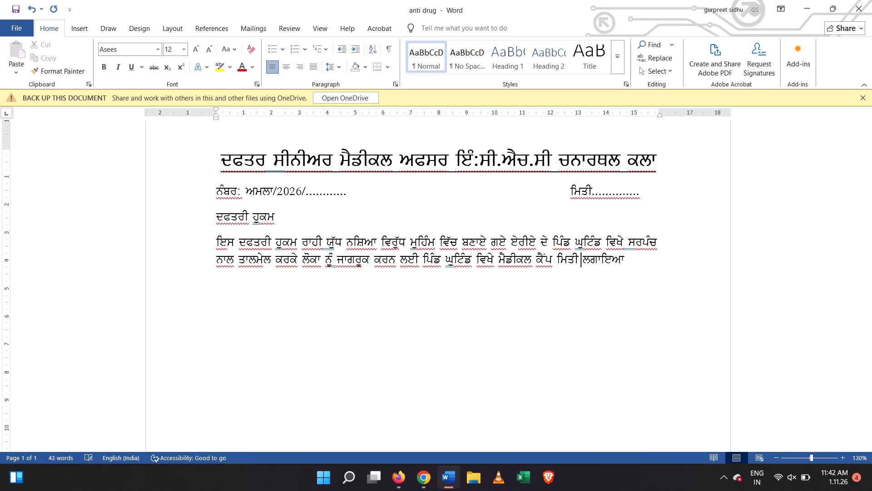
# Add the camp date "02/11/2026 ਨੂੰ" between "ਮਿਤੀ" and "ਲਗਾਇਆ" in the body sentence.
pyautogui.press('0')
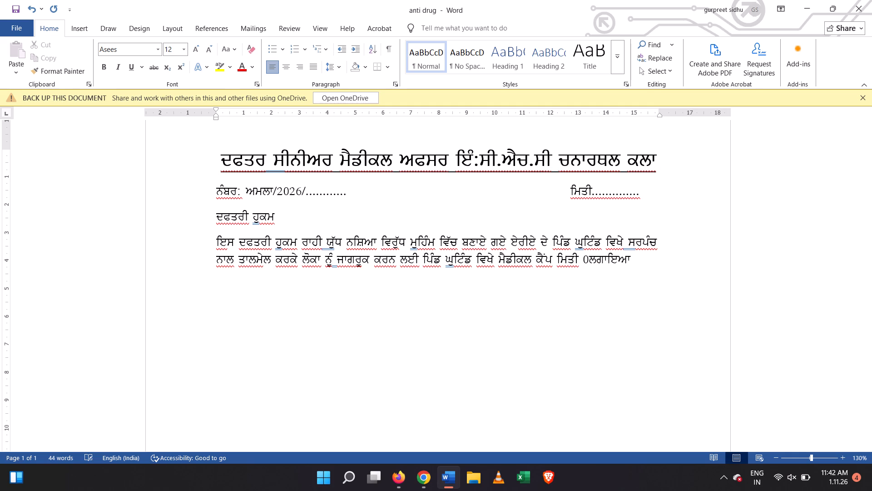
pyautogui.press('2')
pyautogui.hotkey('shift', 'g')
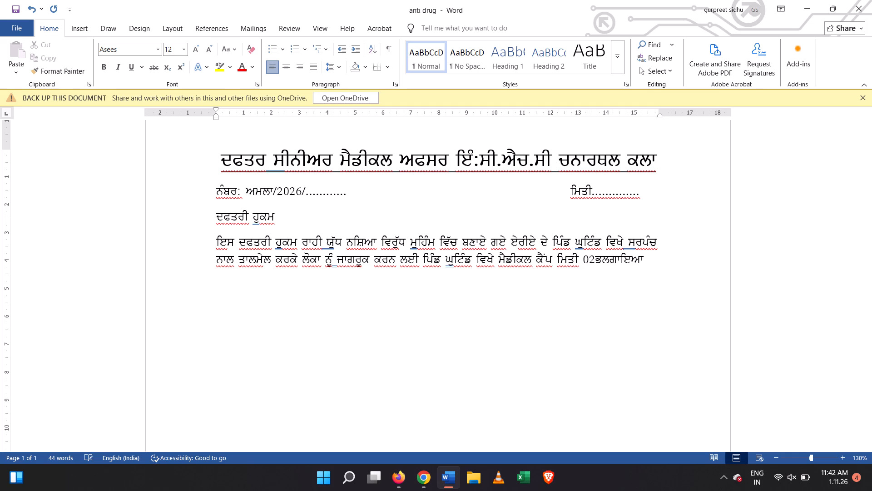
pyautogui.press('BackSpace')
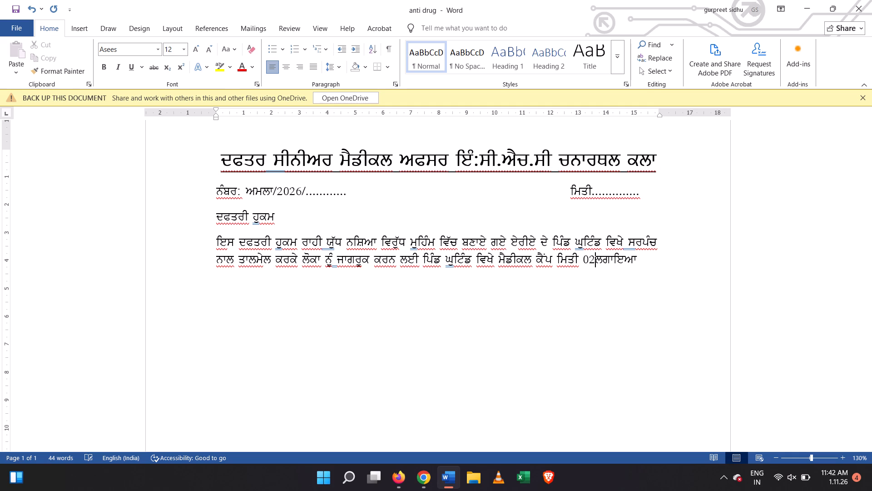
pyautogui.hotkey('shift', 'h')
pyautogui.press('BackSpace')
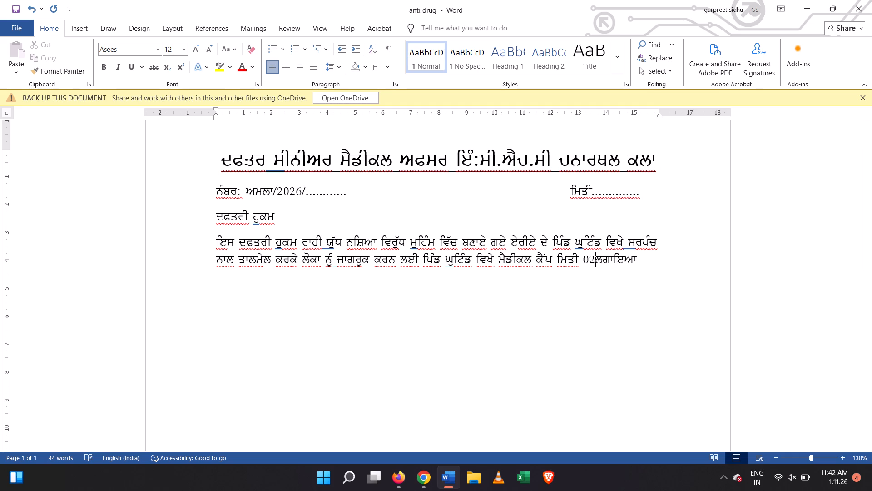
pyautogui.hotkey('shift', '^')
pyautogui.press('BackSpace')
pyautogui.hotkey('shift', '$')
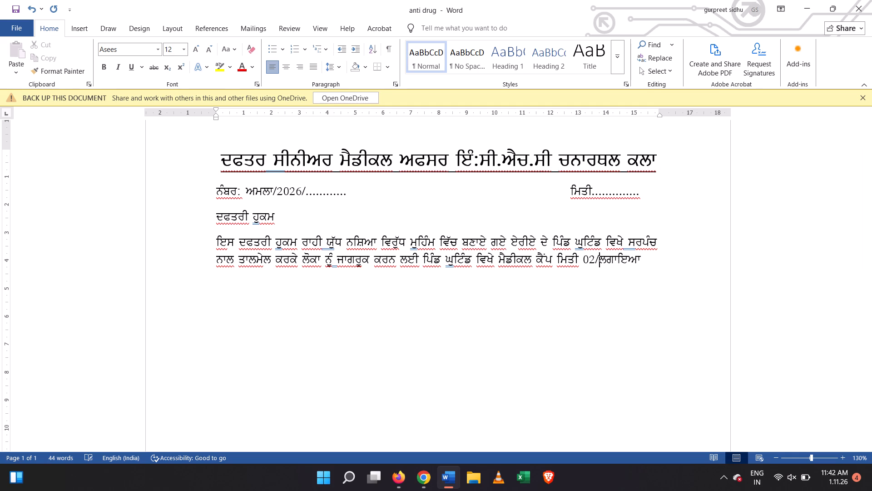
pyautogui.write('11')
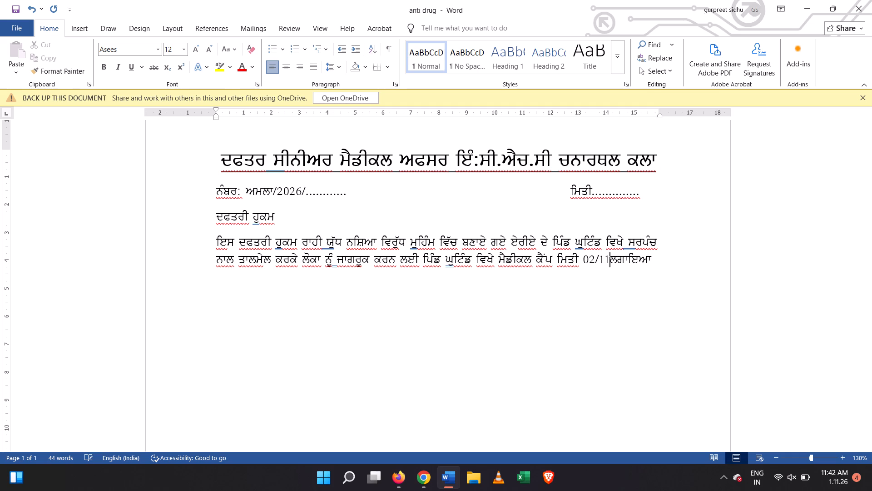
pyautogui.write('$2026 Bz')
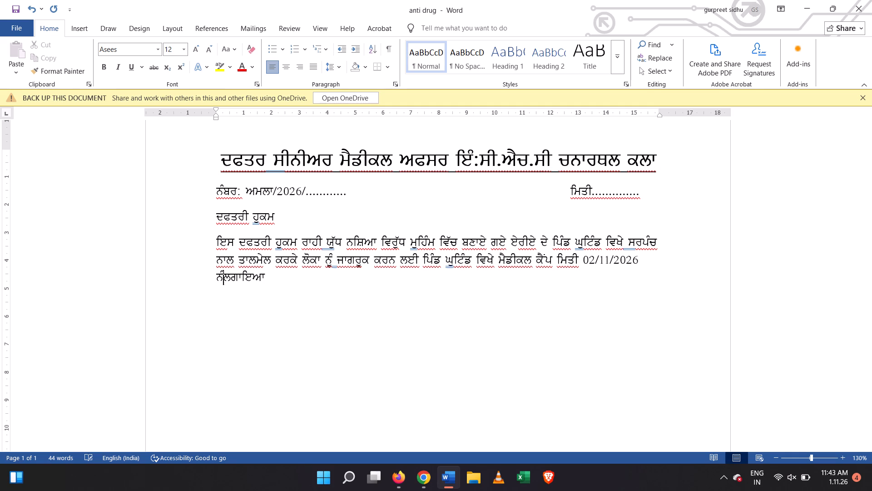
pyautogui.write('{')
pyautogui.press('space')
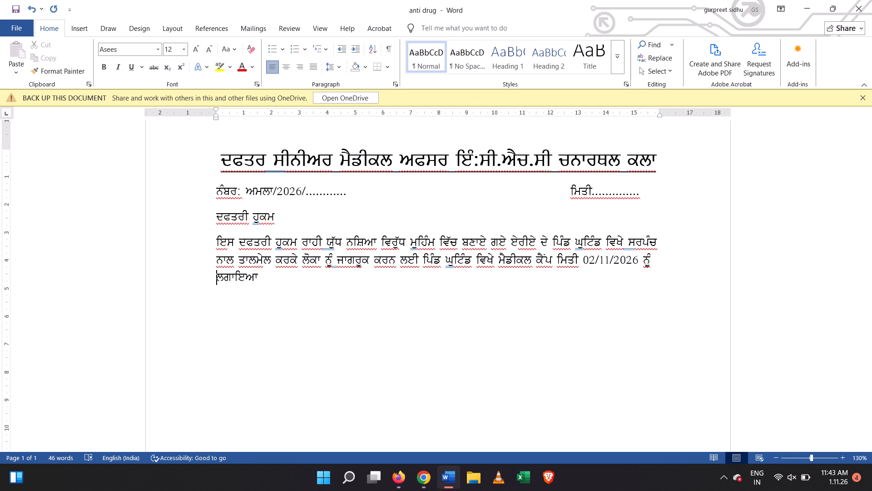
# Continue the body sentence after "ਲਗਾਇਆ" with "ਜਾਣਾ ਹੈ".
pyautogui.press('Right')
pyautogui.press('Right')
pyautogui.press('Right')
pyautogui.press('Right')
pyautogui.press('Right')
pyautogui.press('Right')
pyautogui.press('Right')
pyautogui.press('Right')
pyautogui.press('Right')
pyautogui.press('Right')
pyautogui.press('BackSpace')
pyautogui.press('i')
pyautogui.press('BackSpace')
pyautogui.press('space')
pyautogui.write('ikDk')
pyautogui.press('space')
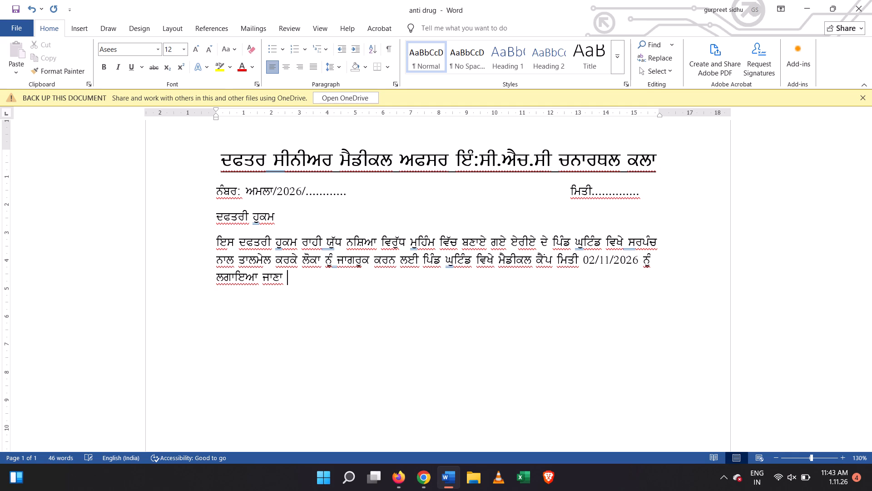
pyautogui.write('j?')
pyautogui.press('space')
# Continue the body sentence after "ਜਾਣਾ ਹੈ" with "ਸੋ ਹੇਠ ਲਿਖੇ".
pyautogui.write(";'")
pyautogui.hotkey('ctrl', 'z')
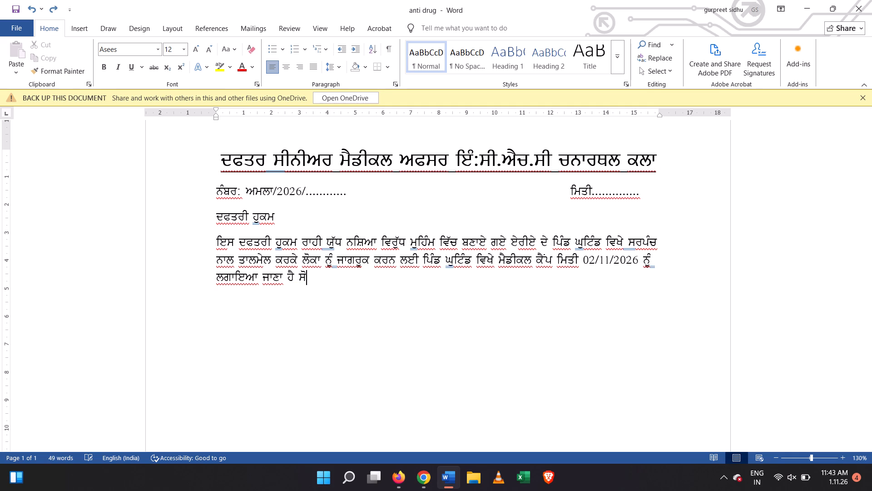
pyautogui.press('space')
pyautogui.write('j/m fby')
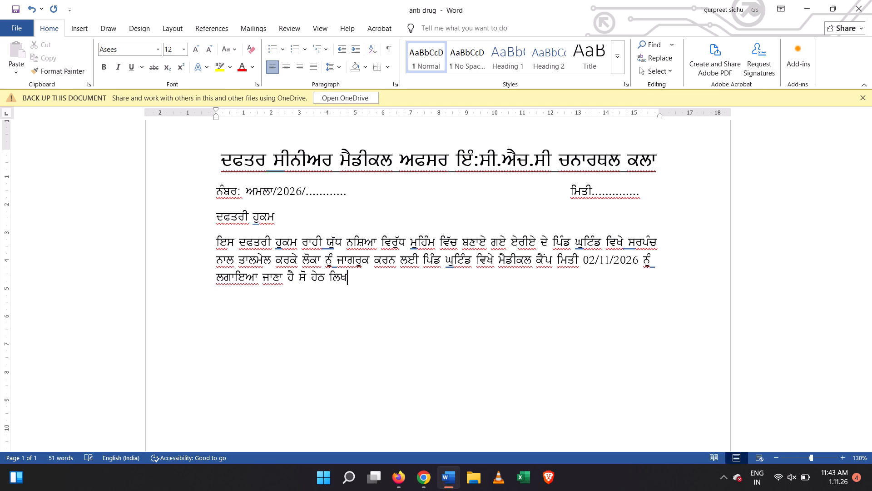
pyautogui.press('space')
pyautogui.press('BackSpace')
pyautogui.write('/')
pyautogui.press('space')
# Add the staff wording "ਹੈਲਥ ਸਟਾਫ" after "ਹੇਠ ਲਿਖੇ" in the body sentence.
pyautogui.press(';')
pyautogui.press('BackSpace')
pyautogui.write('j?be')
pyautogui.press('BackSpace')
pyautogui.write('E j')
pyautogui.press('BackSpace')
pyautogui.write(';Nkc')
pyautogui.press('space')
# Finish the body sentence with "ਦੀ ਡਿਊਟੀ ਲਗਾਈ ਜਾਂਦੀ ਹੈ।" and start a new paragraph below it.
pyautogui.write('dh fvT{Nh brkJh ikDh j')
pyautogui.press('BackSpace')
pyautogui.press('BackSpace')
pyautogui.press('BackSpace')
pyautogui.press('BackSpace')
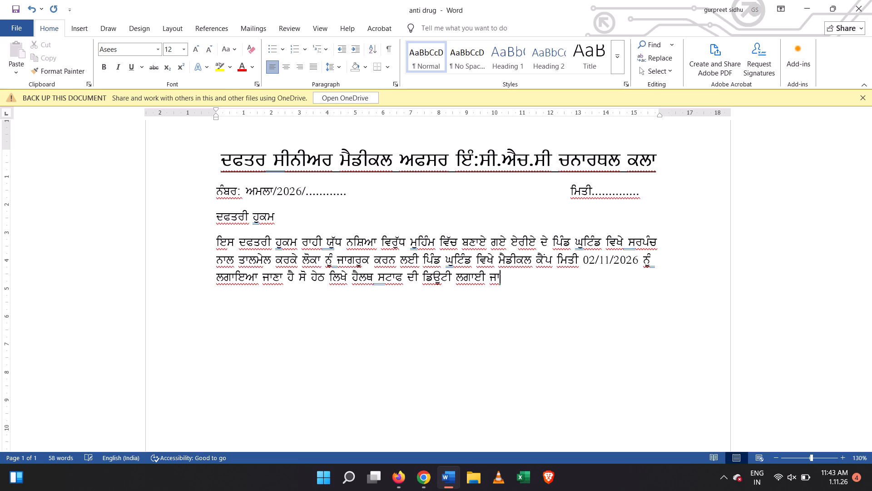
pyautogui.write('dh j?/')
pyautogui.press('.')
pyautogui.press('BackSpace')
pyautogui.press('BackSpace')
pyautogui.press('BackSpace')
pyautogui.press('BackSpace')
pyautogui.press('BackSpace')
pyautogui.press('BackSpace')
pyautogui.press('BackSpace')
pyautogui.press('BackSpace')
pyautogui.write('Kdh j?.')
pyautogui.press('Return')
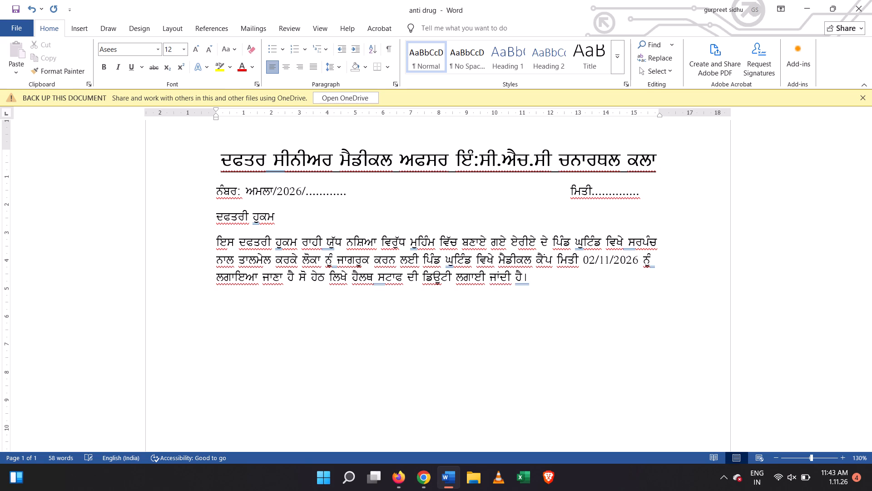
# Begin inserting a table in the empty paragraph below the body text.
pyautogui.click(76, 30)
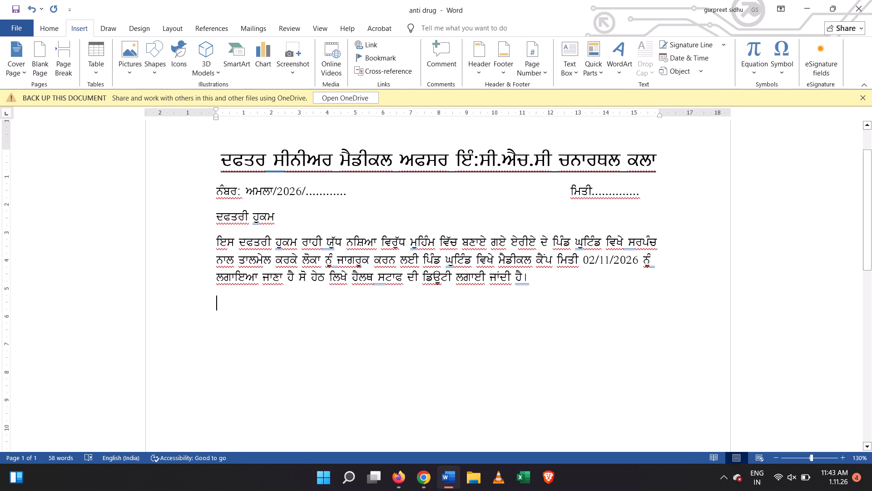
pyautogui.click(107, 61)
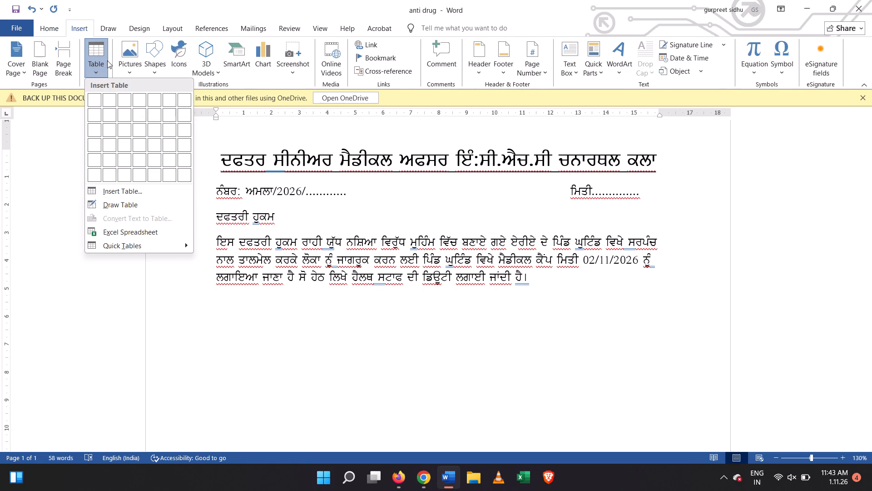
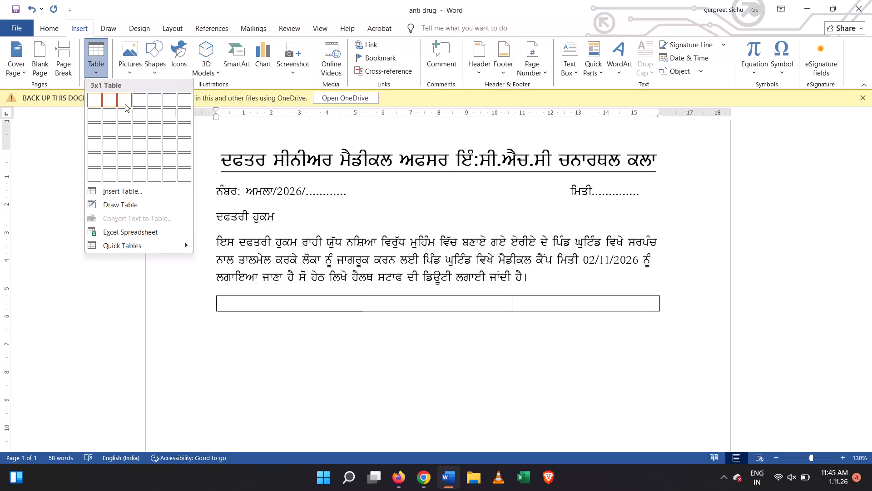
# Insert a table with three columns and two rows below the body text.
pyautogui.click(128, 122)
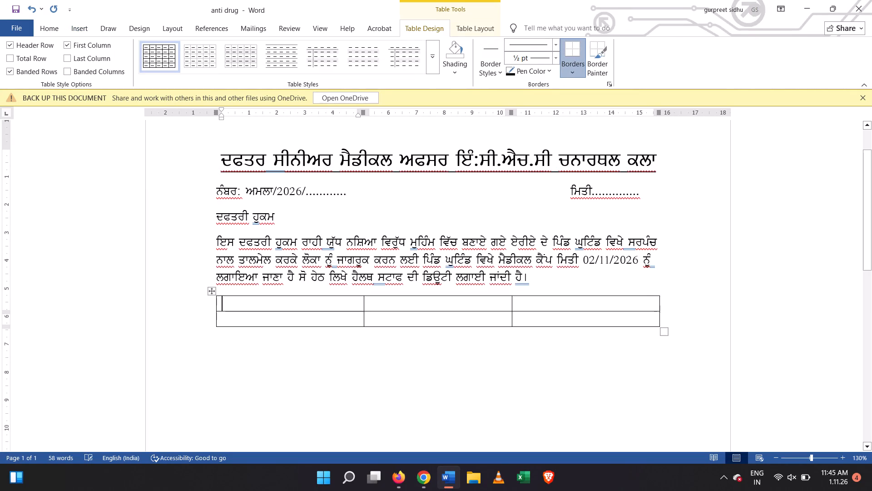
# Narrow the table's first column to about 2 cm, giving the freed width to the second column.
pyautogui.moveTo(363, 310); pyautogui.dragTo(282, 401)
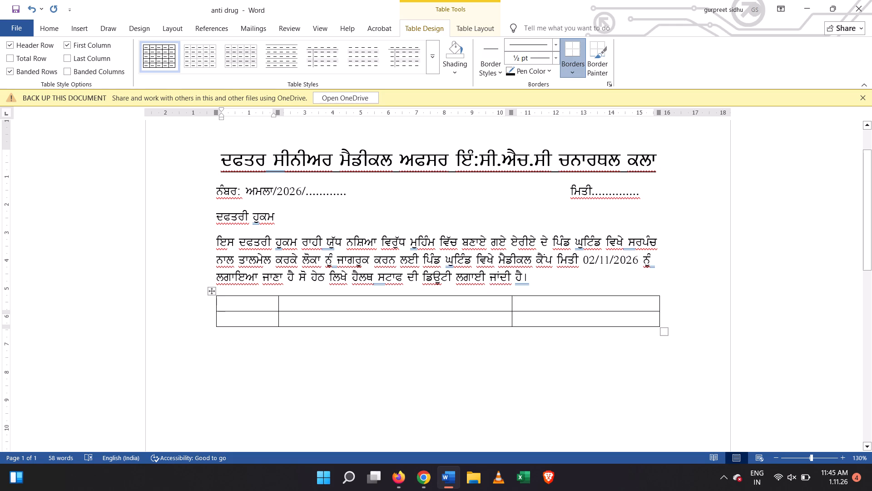
# Insert "Hotspot" before "ਏਰੀਏ" in the body sentence and head the table's first column "Sr.no.".
pyautogui.click(509, 247)
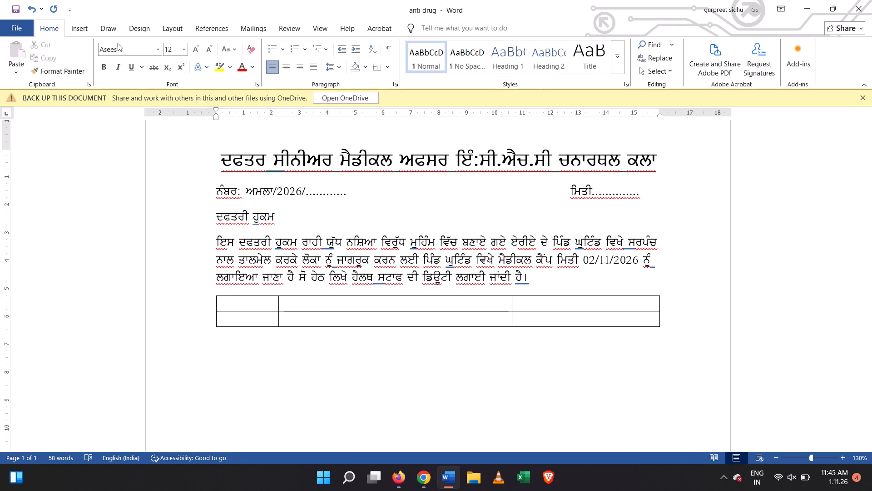
# Insert the word "Hotspot" in Arial before "ਏਰੀਏ" in the body sentence.
pyautogui.click(161, 50)
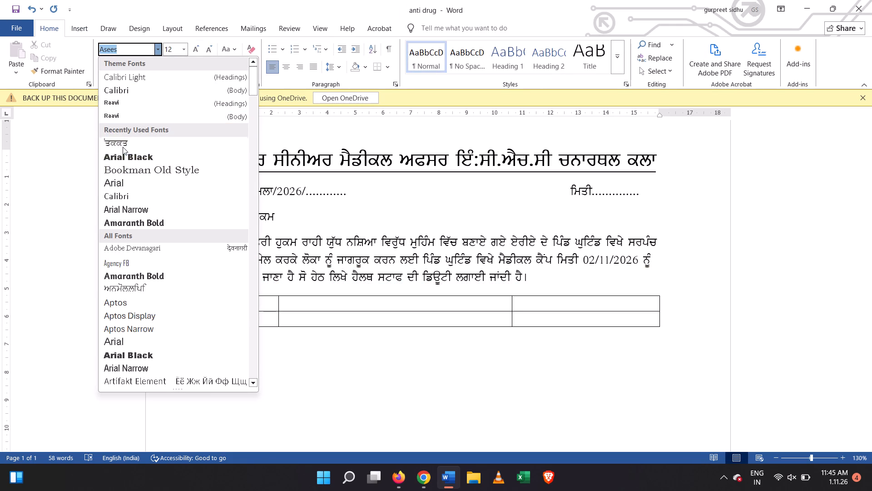
pyautogui.click(129, 347)
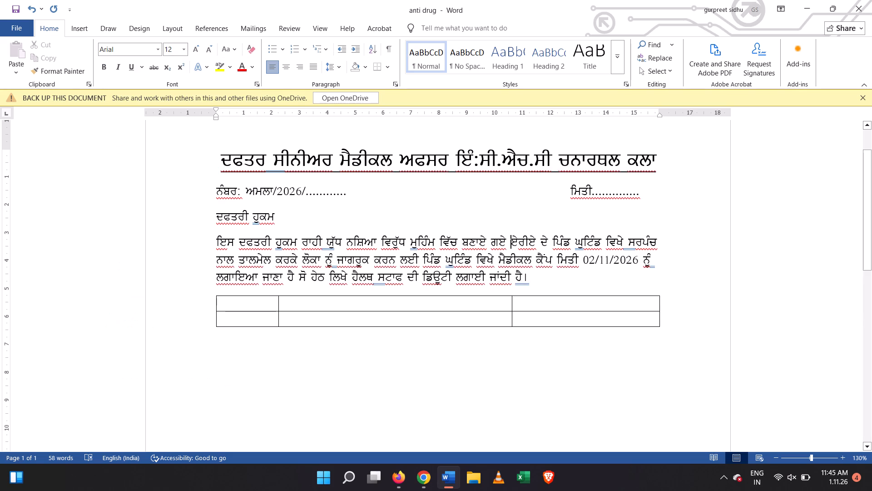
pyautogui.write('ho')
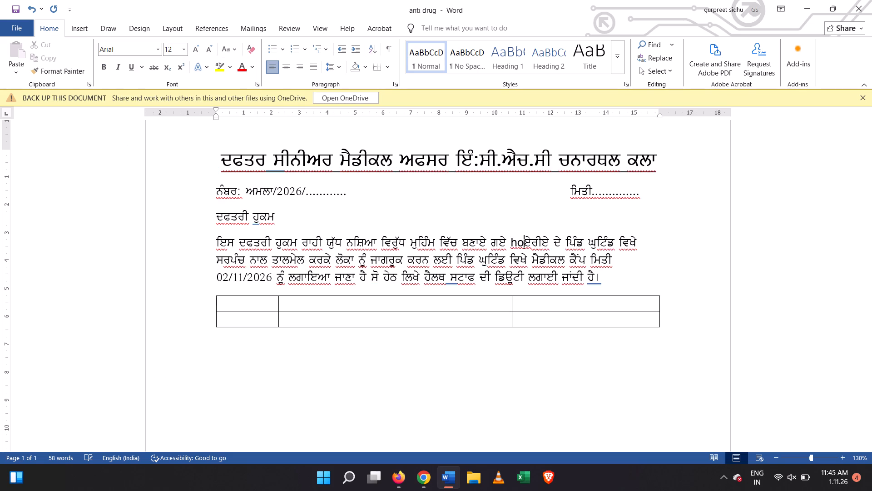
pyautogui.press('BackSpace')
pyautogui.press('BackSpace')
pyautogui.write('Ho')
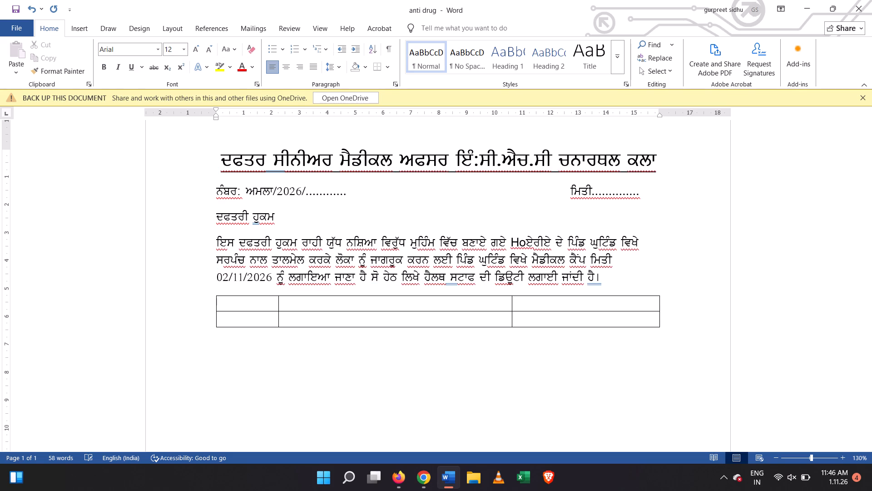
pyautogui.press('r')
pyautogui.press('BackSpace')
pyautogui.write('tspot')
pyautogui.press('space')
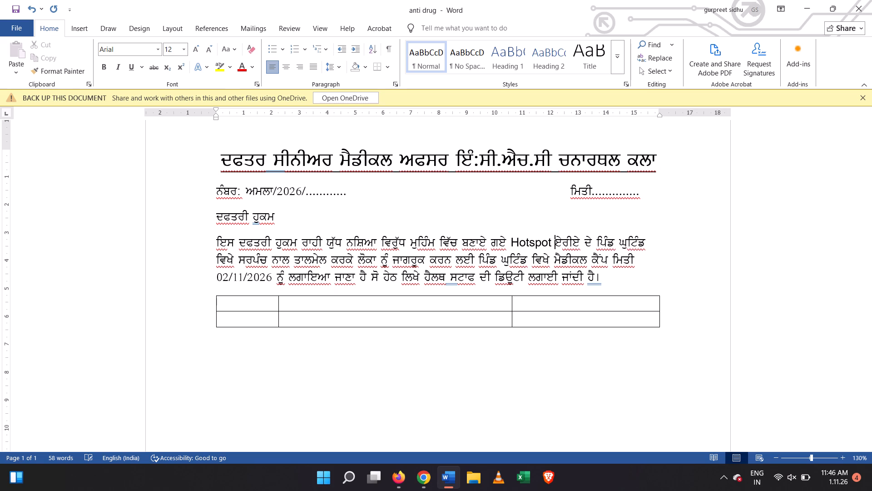
# Write "Sr.no." in Arial directly after "Hotspot" in the body sentence.
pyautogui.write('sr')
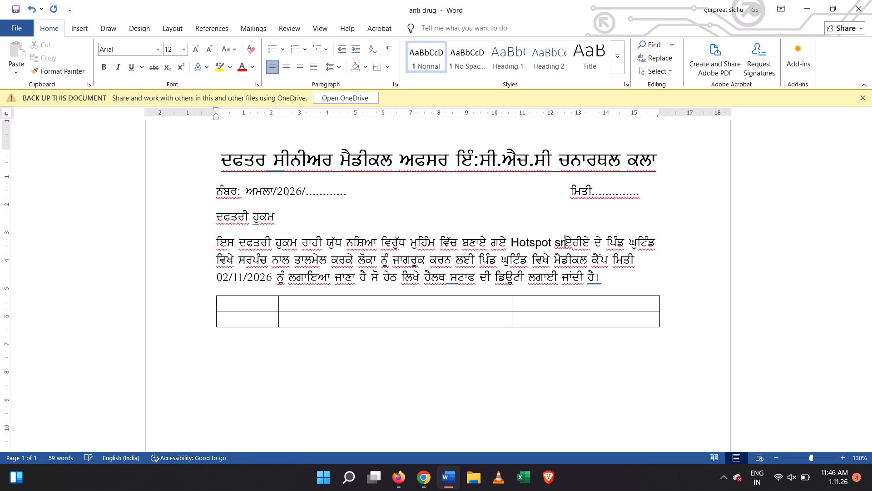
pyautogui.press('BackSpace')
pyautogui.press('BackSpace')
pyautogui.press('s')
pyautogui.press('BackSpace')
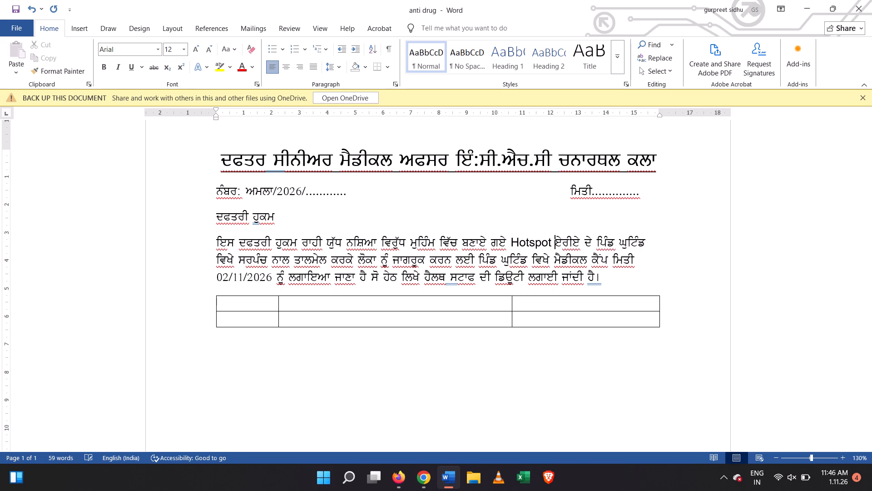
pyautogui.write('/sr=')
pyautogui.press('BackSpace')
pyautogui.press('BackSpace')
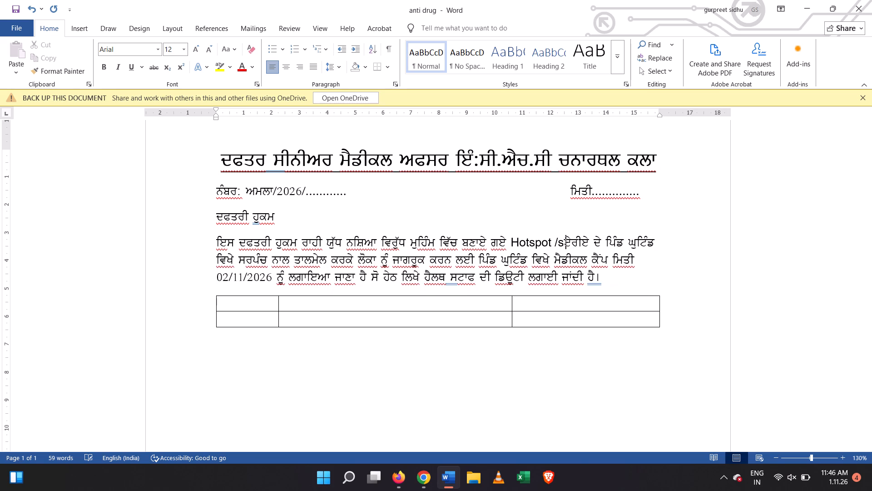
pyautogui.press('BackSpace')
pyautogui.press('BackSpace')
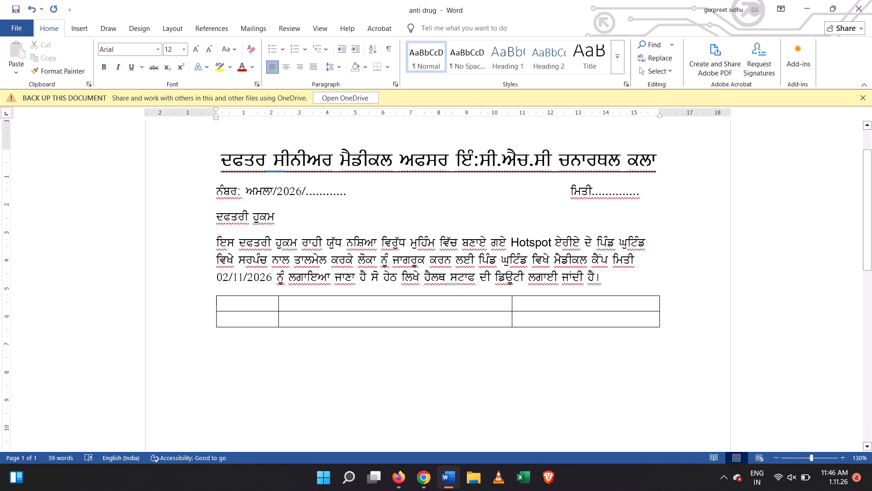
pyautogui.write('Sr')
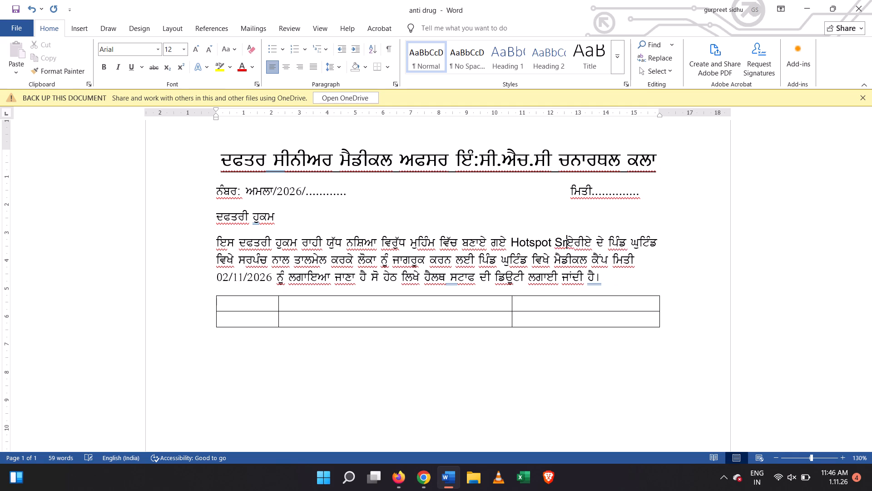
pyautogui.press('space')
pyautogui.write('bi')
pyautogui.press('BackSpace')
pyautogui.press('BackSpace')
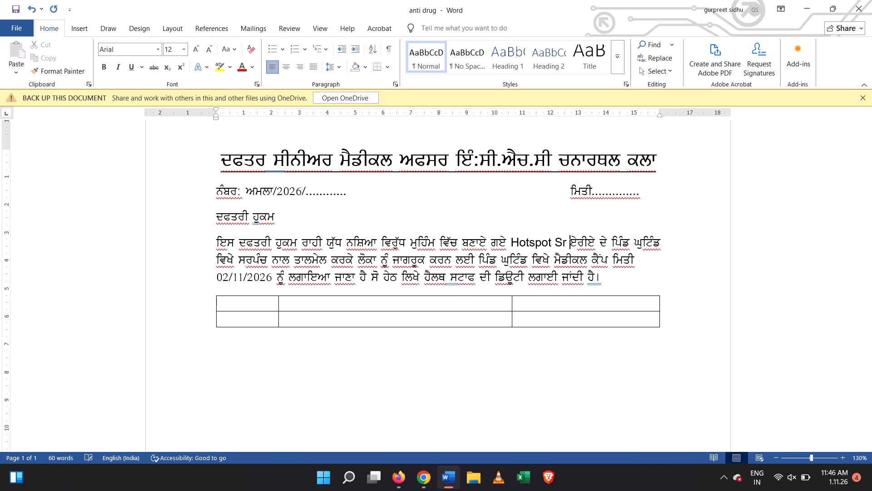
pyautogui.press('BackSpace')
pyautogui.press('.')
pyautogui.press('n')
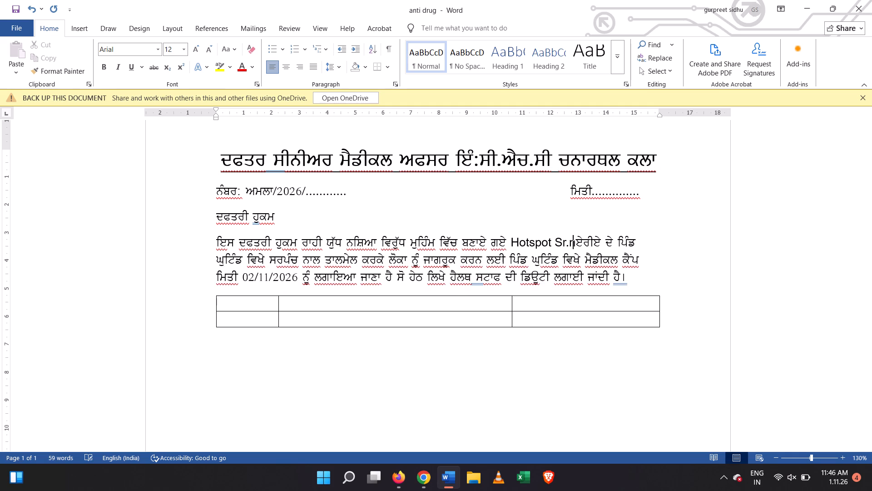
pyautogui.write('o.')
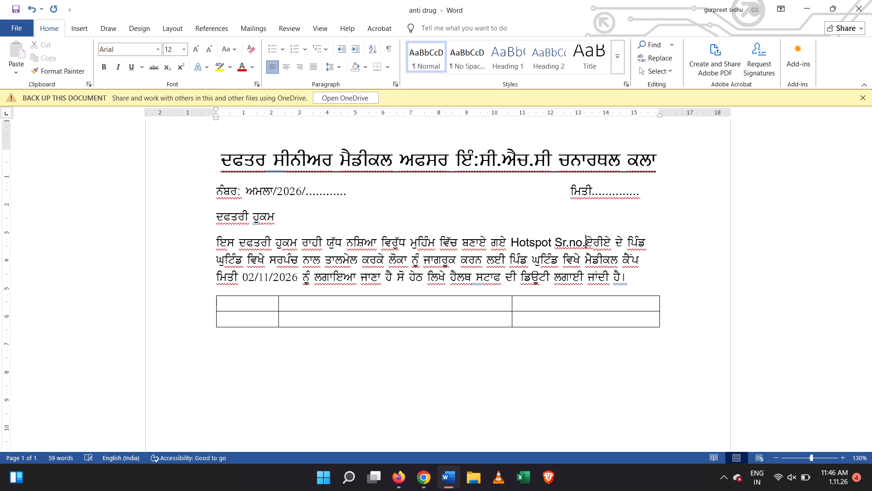
# Move "Sr.no." out of the body sentence into the first cell of the table's top row.
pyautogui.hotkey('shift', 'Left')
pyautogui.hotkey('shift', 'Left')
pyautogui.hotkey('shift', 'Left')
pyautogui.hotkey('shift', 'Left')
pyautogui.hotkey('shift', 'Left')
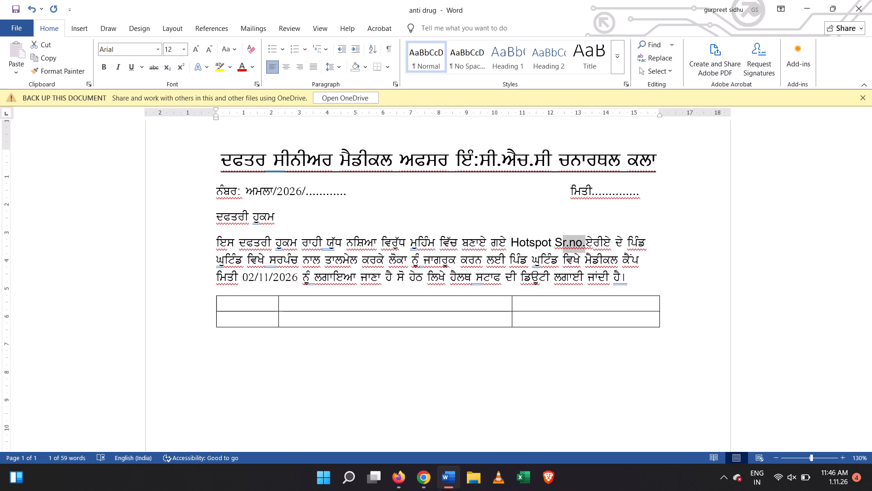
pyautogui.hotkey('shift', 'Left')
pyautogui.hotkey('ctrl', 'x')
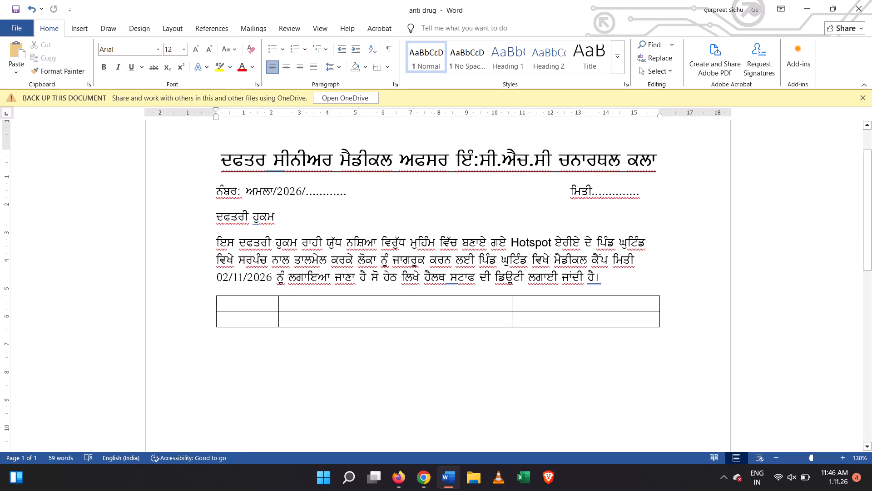
pyautogui.click(252, 301)
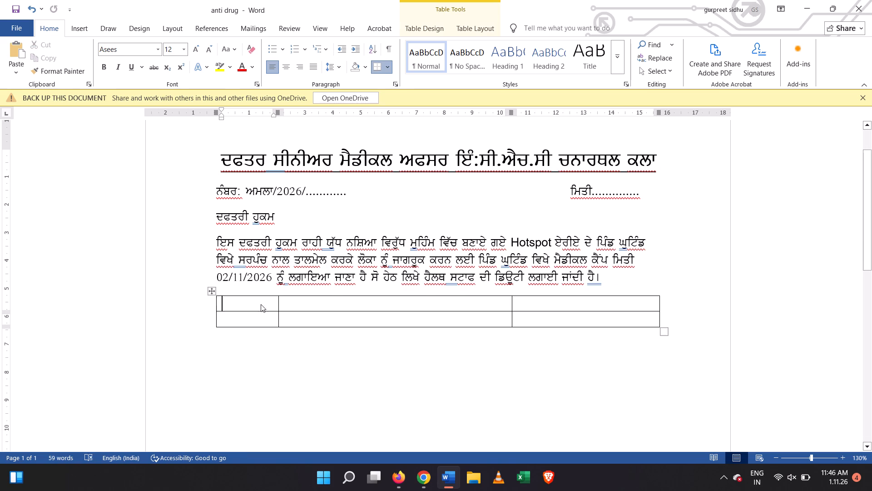
pyautogui.hotkey('ctrl', 'v')
# Enter "ਵਿਸ਼ਾ/" as the heading of the table's second column.
pyautogui.click(344, 305)
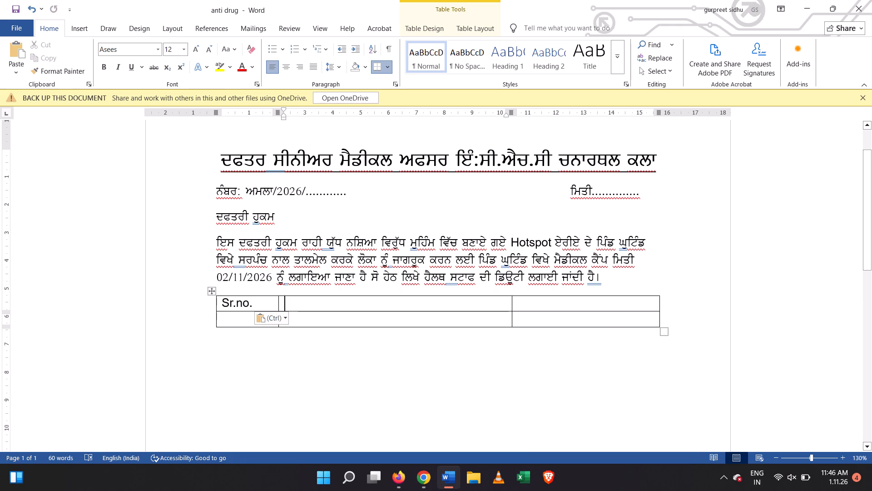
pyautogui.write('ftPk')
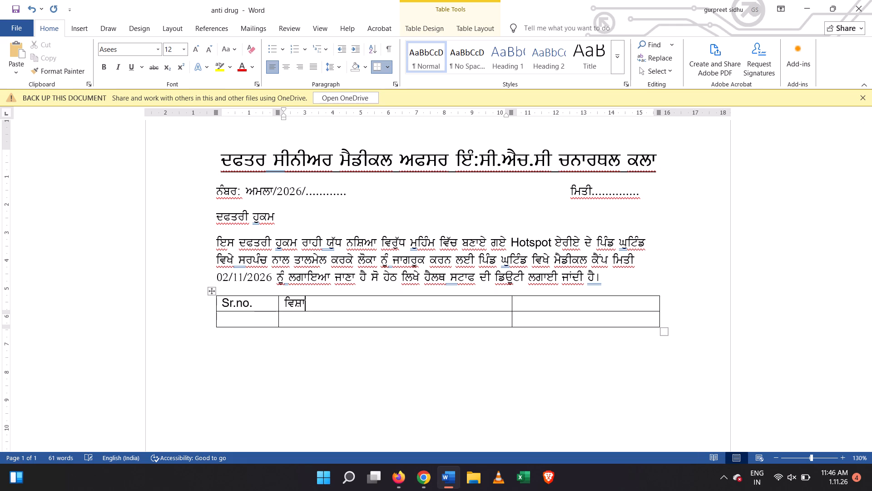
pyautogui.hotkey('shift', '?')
# Correct the heading of the table's second column to "ਵਿਸ਼ਾ".
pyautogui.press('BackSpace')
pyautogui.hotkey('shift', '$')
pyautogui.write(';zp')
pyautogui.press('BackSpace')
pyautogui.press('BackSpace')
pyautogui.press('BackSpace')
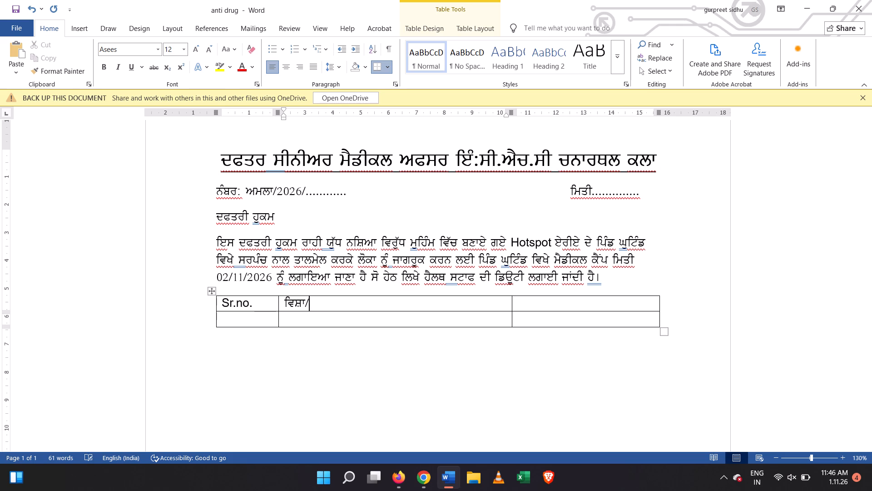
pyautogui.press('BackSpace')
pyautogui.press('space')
# Start the subject entry in the row below the "ਵਿਸ਼ਾ" heading with "ਸਿਹਤ ਸੰਬਧੀ ਜਾਗਰੂਕਤਾ".
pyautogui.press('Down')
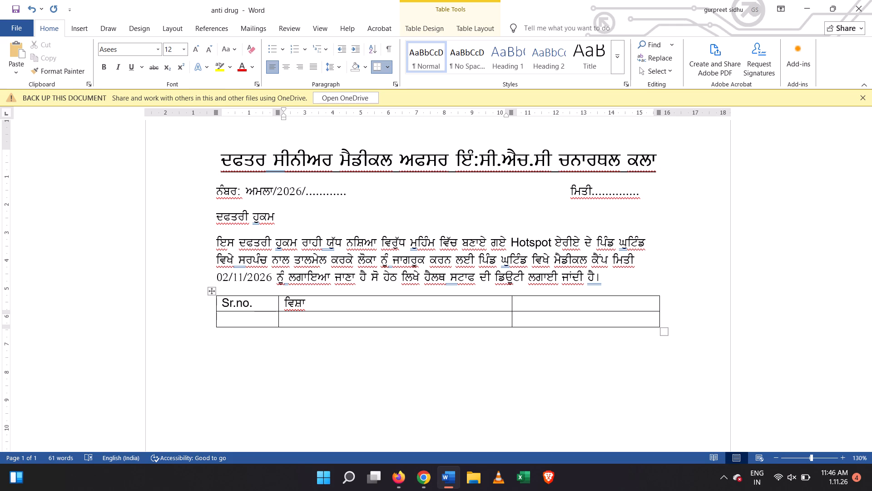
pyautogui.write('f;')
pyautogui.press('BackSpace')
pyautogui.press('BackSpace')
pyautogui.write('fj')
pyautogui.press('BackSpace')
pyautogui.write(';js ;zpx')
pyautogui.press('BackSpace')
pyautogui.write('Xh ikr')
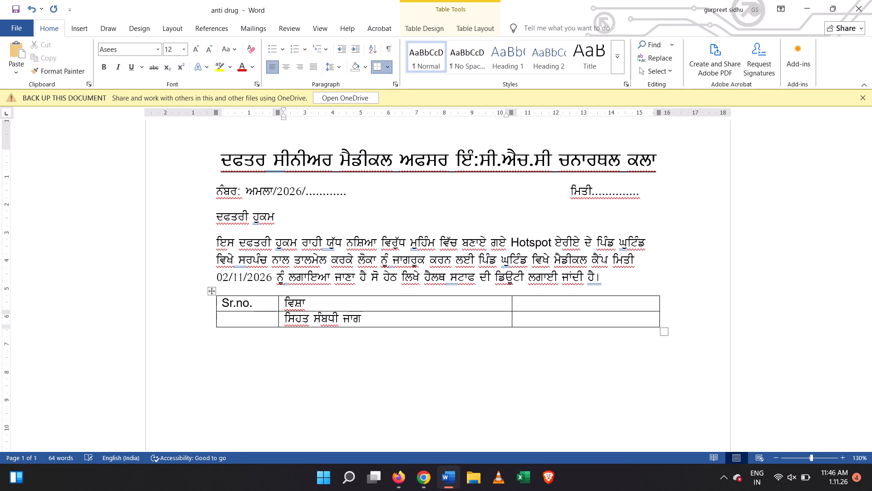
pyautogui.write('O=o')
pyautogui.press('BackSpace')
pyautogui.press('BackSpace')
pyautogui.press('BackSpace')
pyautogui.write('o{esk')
# Continue the subject entry with "ਕਰਨਾ ਅਤੇ ਮੈਡੀਕਲ ਚੈਕਅੱਪ".
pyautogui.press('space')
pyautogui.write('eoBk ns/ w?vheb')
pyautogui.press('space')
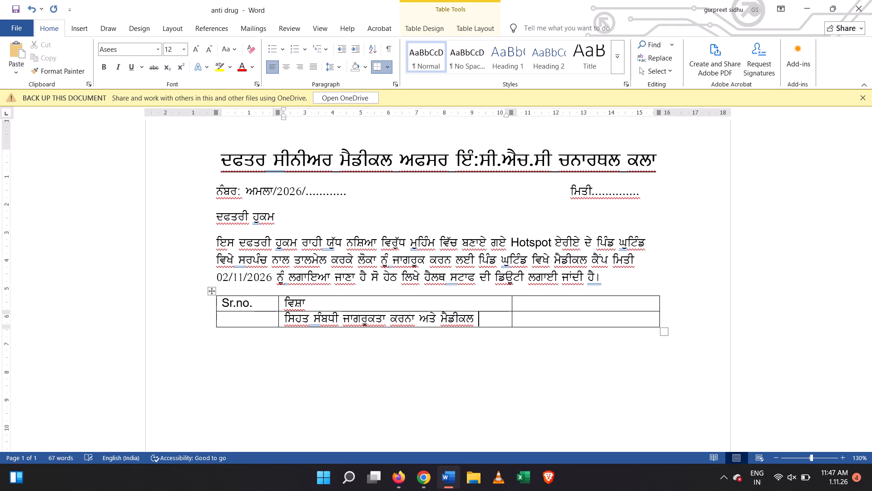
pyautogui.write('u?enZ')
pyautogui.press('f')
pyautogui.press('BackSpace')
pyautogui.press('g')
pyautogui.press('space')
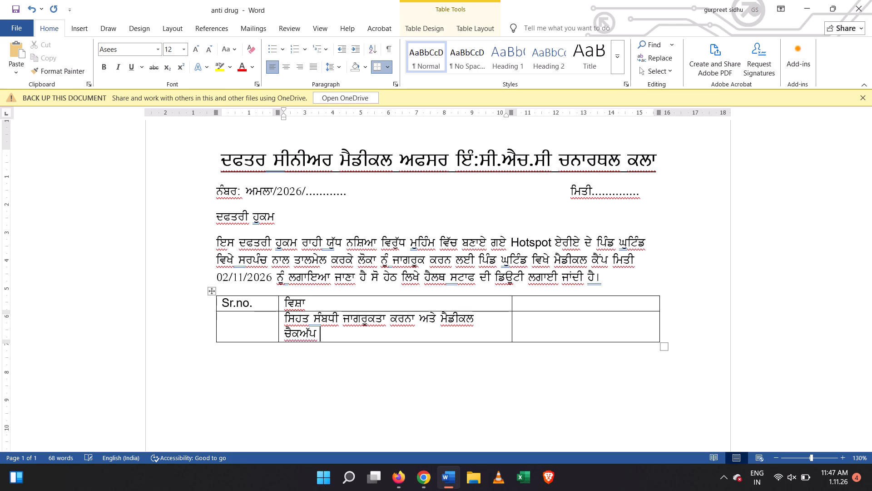
# Continue the subject entry after "ਚੈਕਅੱਪ" with "ਕਰਨਾ, ਕੋਟਪਾ ਐਕਟ".
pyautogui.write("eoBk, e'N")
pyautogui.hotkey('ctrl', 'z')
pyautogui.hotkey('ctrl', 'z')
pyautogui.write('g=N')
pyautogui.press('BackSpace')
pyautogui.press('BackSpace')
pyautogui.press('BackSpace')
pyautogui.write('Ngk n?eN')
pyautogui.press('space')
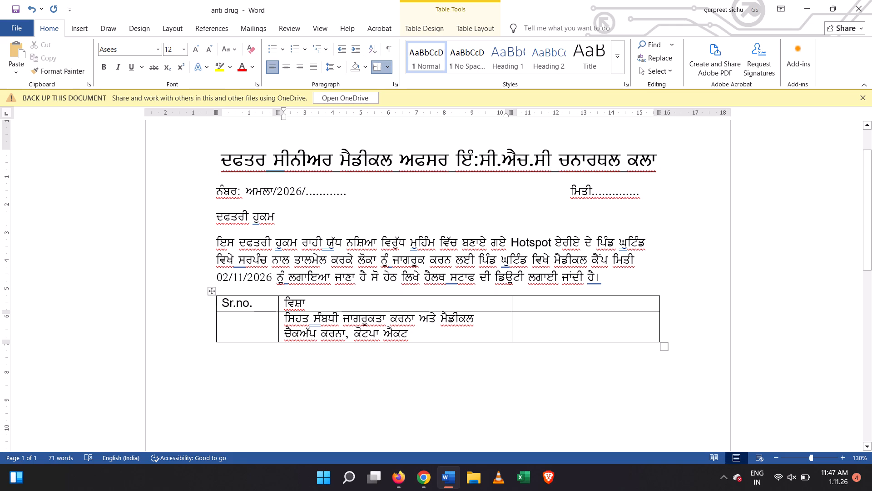
# Add "ਅਤੇ ਨਸ਼ੀਲੇ ਪਦਾਰਥਾ" after "ਕੋਟਪਾ ਐਕਟ" in the subject entry.
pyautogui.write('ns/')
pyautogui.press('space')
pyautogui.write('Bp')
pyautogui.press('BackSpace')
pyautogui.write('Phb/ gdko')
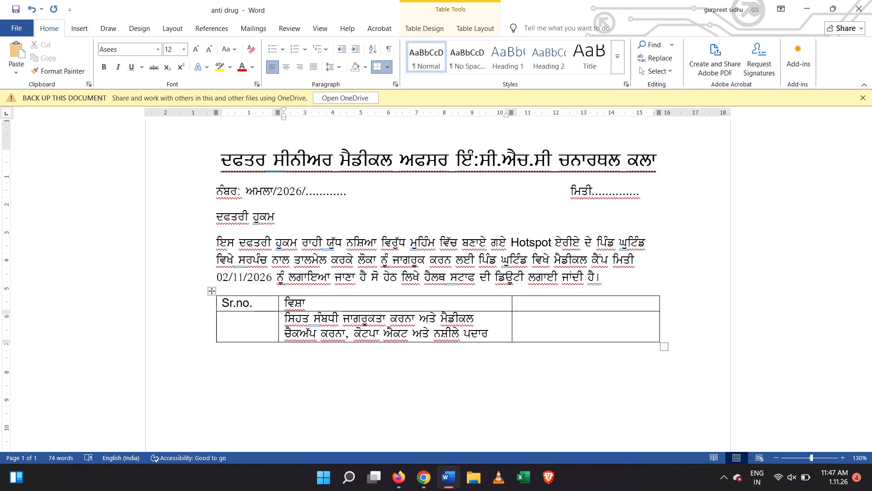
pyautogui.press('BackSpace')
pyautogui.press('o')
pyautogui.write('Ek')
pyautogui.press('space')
# Complete the challan duty in the subject entry with "ਸੰਬਧੀ ਚਲਾਨ ਕਰਨਾ,".
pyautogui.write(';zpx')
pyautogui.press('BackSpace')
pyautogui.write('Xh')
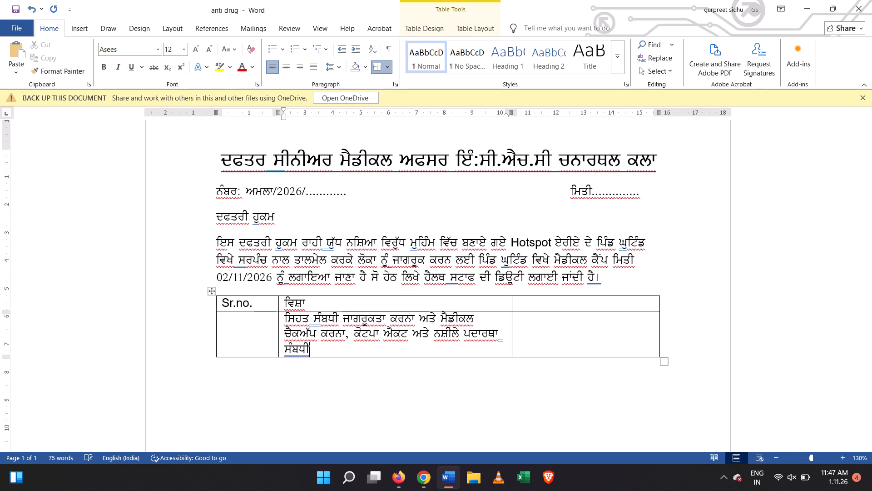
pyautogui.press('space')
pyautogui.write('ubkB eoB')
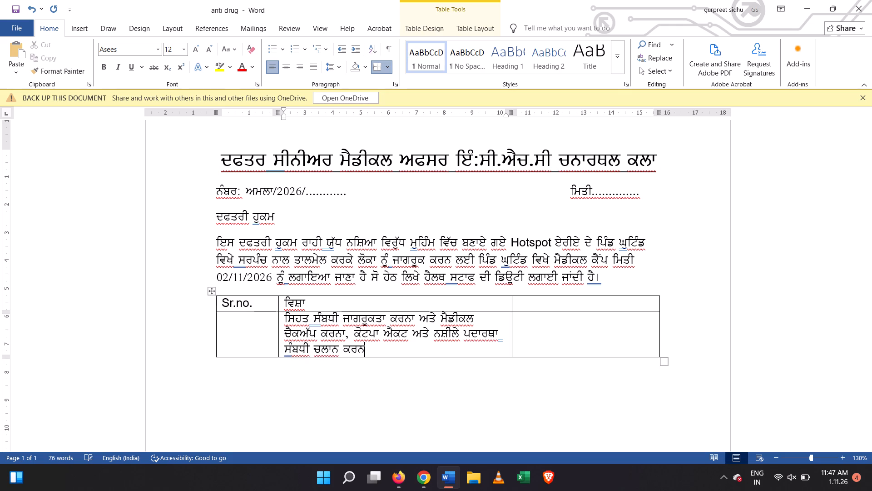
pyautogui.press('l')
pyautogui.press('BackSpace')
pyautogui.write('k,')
# Add the drug awareness duty "ਨਸ਼ੇ ਸੰਬਧੀ ਲੋਕਾ ਨੂੰ ਜਾਗਰੂਕ ਕਰਨਾ," to the subject entry.
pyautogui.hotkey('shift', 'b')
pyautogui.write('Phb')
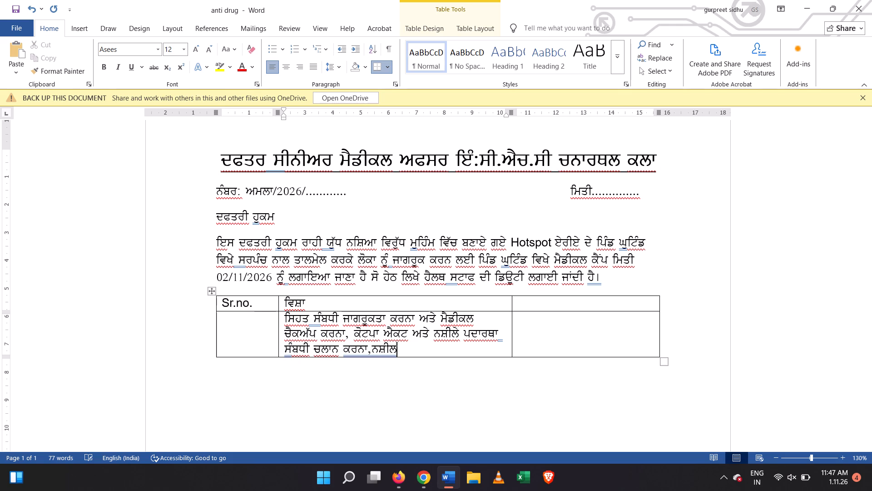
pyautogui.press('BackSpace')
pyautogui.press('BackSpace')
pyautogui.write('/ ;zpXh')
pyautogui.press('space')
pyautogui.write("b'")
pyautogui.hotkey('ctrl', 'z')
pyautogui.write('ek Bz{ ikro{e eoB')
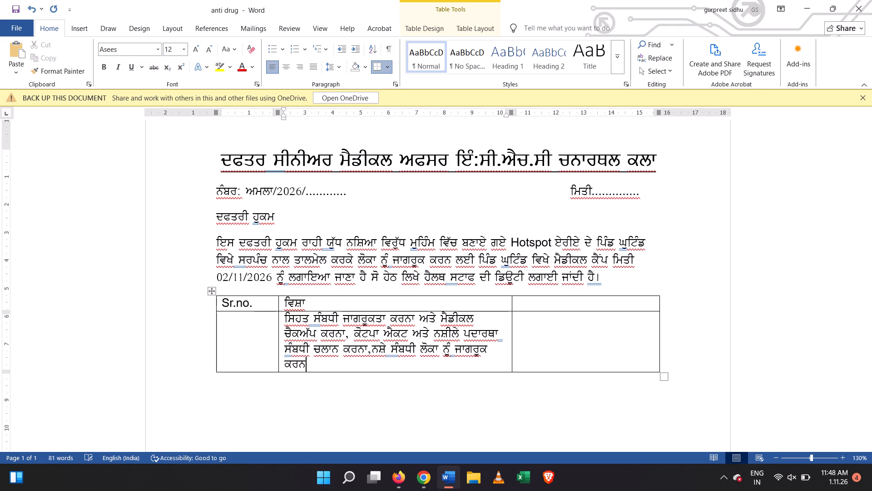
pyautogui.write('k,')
# Add the announcement duty "ਗੁਰਦੁਆਰਾ ਸਾਹਿਬ ਅਨਾਊਸਮੈਂਟ ਕਰਵਾਉਣਾ" to the subject entry.
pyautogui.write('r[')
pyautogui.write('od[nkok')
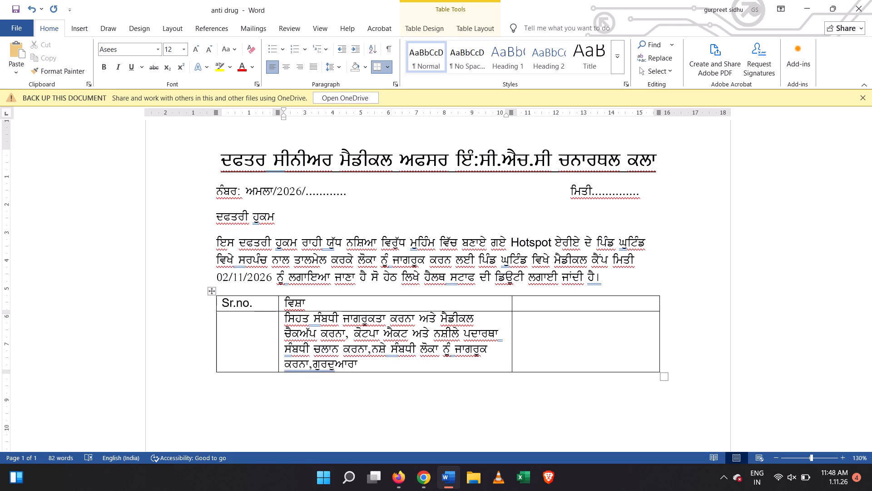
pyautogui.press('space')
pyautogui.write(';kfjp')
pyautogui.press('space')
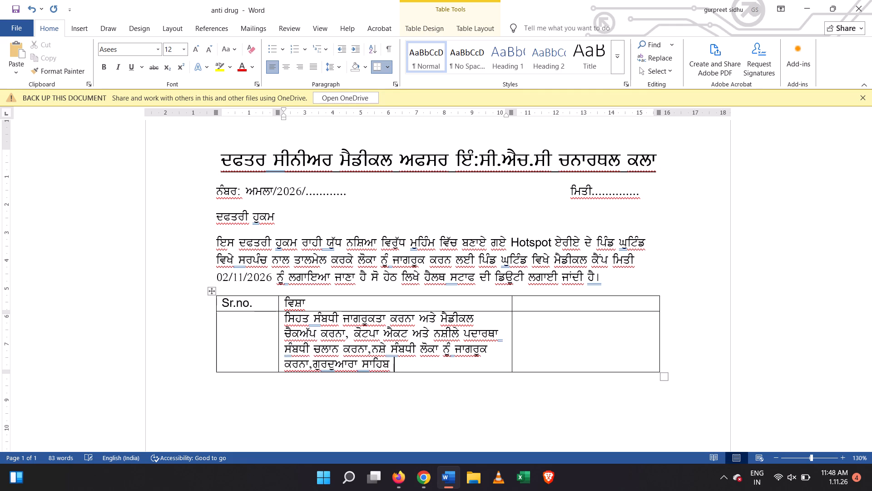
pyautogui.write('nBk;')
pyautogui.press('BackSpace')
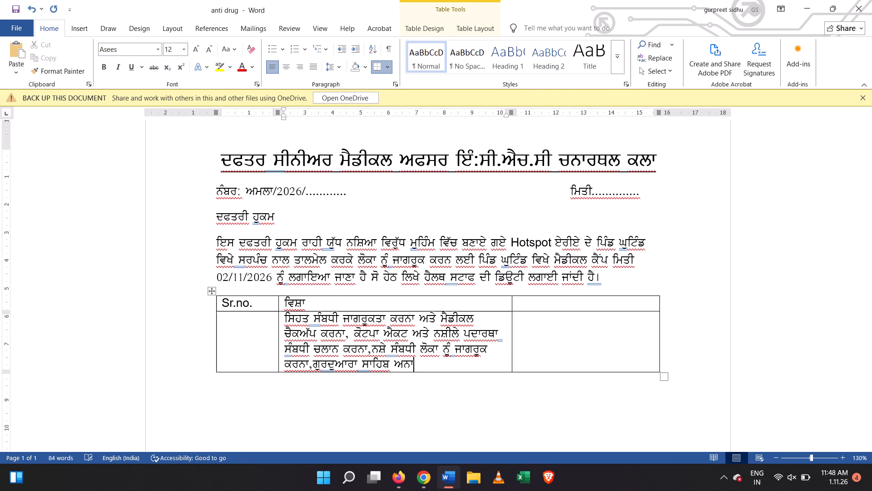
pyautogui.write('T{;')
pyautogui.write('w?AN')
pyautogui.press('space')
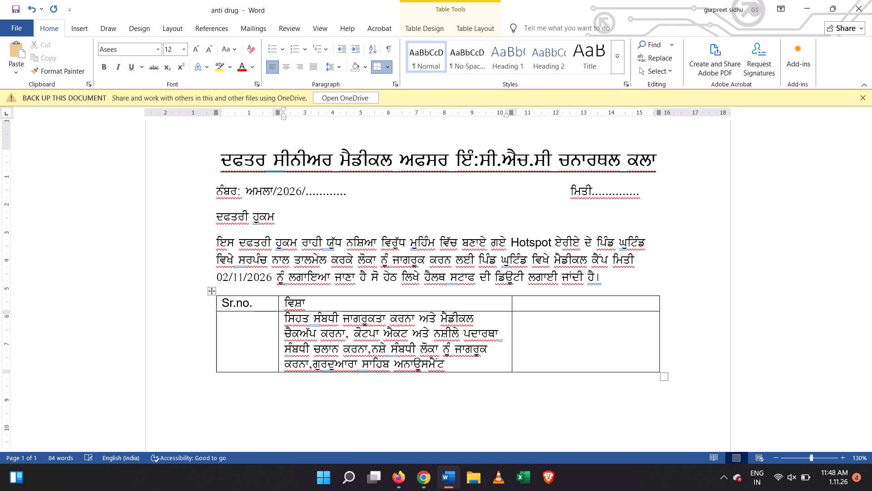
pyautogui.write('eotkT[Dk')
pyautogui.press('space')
# Continue the subject entry with "ਅਤੇ ਲੋਕਾ ਨੂੰ ਜਾਗਰੂਕਤਾ ਕਰਕੇ" after the announcement duty.
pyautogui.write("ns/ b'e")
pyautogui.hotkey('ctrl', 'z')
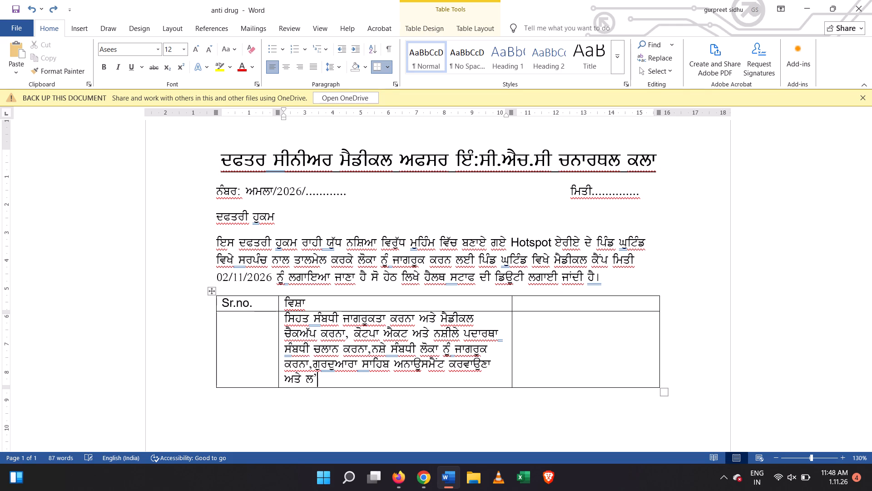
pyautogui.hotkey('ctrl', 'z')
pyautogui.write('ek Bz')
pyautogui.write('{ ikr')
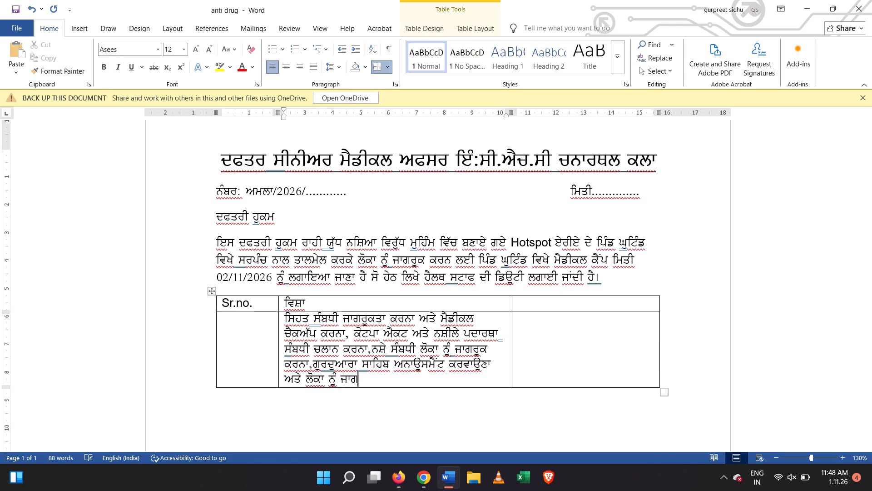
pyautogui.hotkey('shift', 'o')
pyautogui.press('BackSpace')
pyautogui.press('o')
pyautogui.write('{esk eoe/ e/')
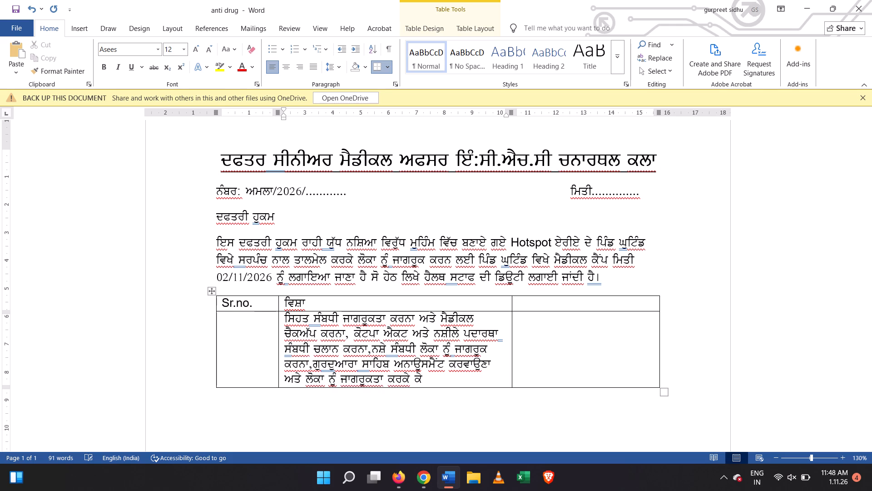
# Complete the duty of bringing people to the camp with "ਕੈਂਪ ਵਿੱਚ ਲੈ ਕੇ ਆਉਣਾ" in the subject entry.
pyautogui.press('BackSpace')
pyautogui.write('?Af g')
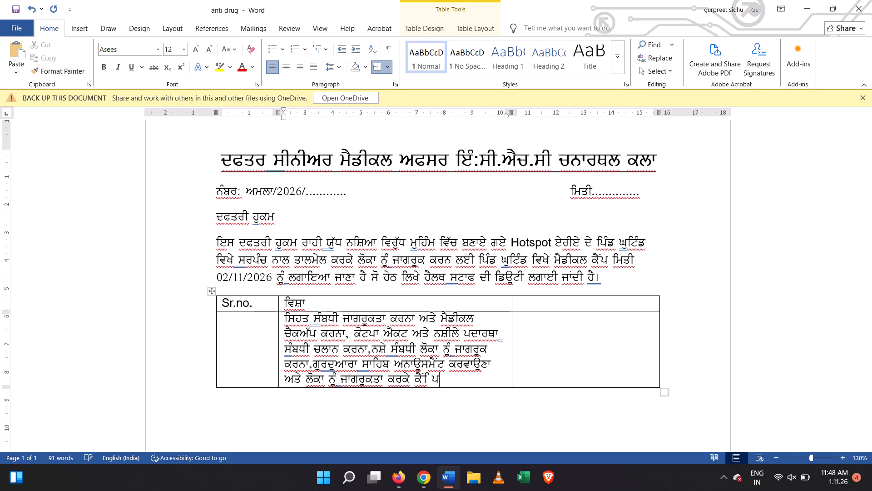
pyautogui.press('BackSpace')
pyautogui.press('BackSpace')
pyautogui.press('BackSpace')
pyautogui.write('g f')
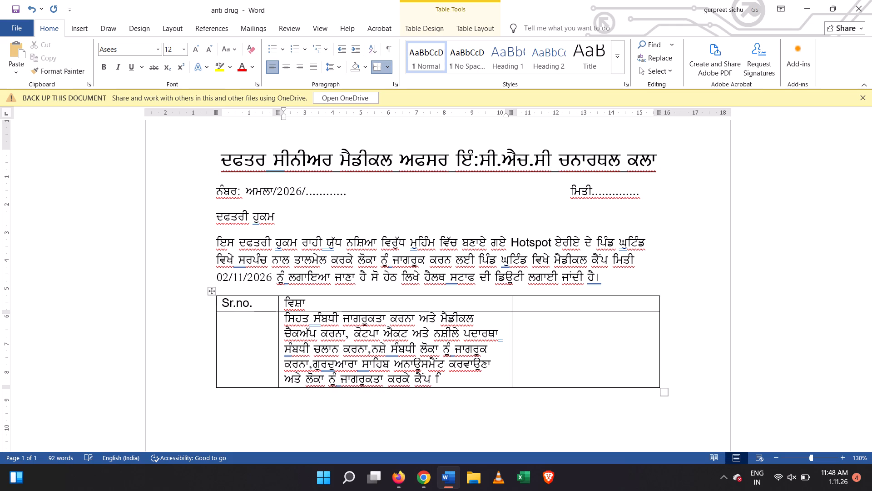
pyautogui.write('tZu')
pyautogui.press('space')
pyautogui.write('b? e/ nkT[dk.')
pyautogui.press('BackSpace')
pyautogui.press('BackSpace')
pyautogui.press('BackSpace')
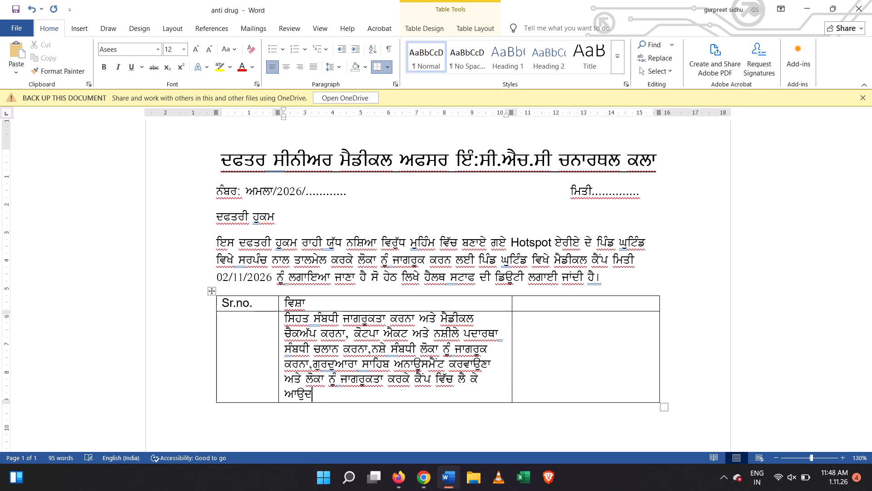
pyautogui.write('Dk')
# Insert "ਮੈਡੀਕਲ" before "ਕੈਂਪ" in the last duty of the subject entry.
pyautogui.click(414, 376)
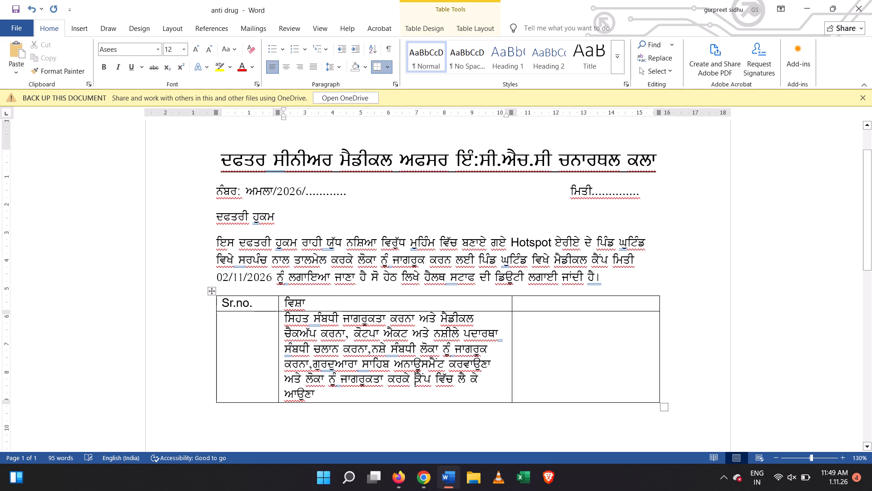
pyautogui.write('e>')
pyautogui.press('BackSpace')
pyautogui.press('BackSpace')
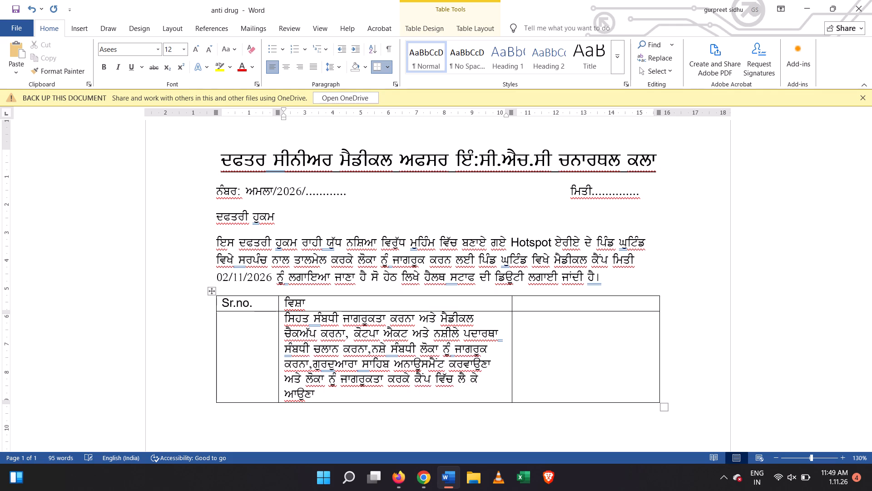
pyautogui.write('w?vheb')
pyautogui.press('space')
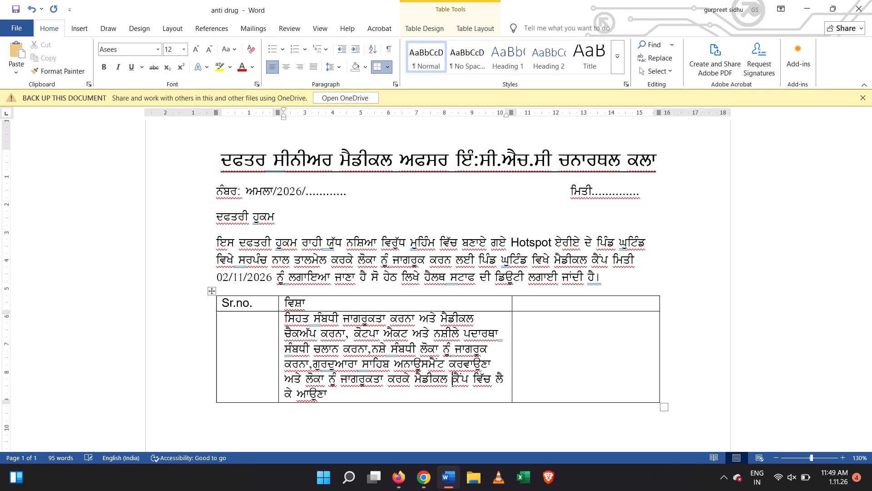
# End the subject entry with the Punjabi full stop "।" after "ਆਉਣਾ".
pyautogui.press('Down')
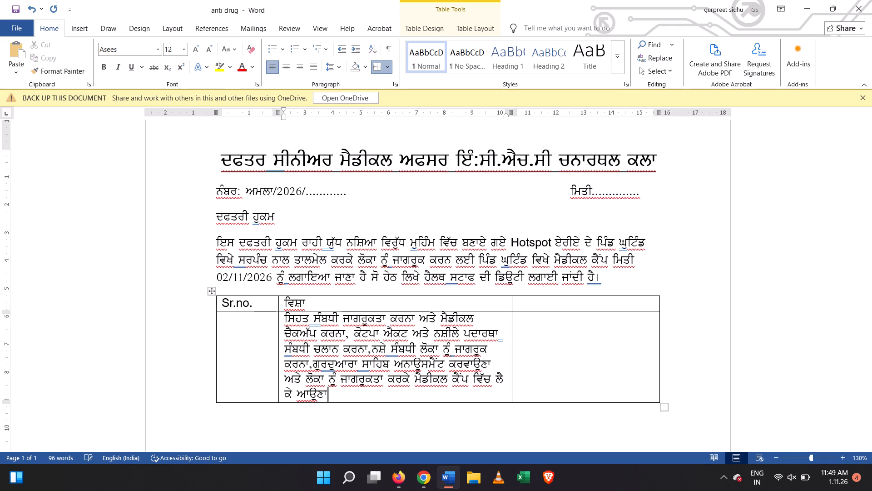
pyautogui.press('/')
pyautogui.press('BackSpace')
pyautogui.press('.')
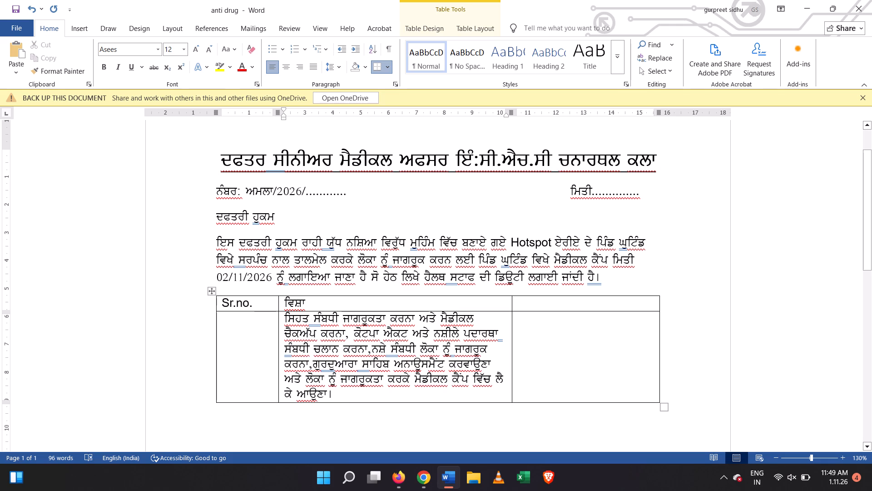
# Enter "ਸਟਾਫ" as the header of the table's third column.
pyautogui.click(524, 321)
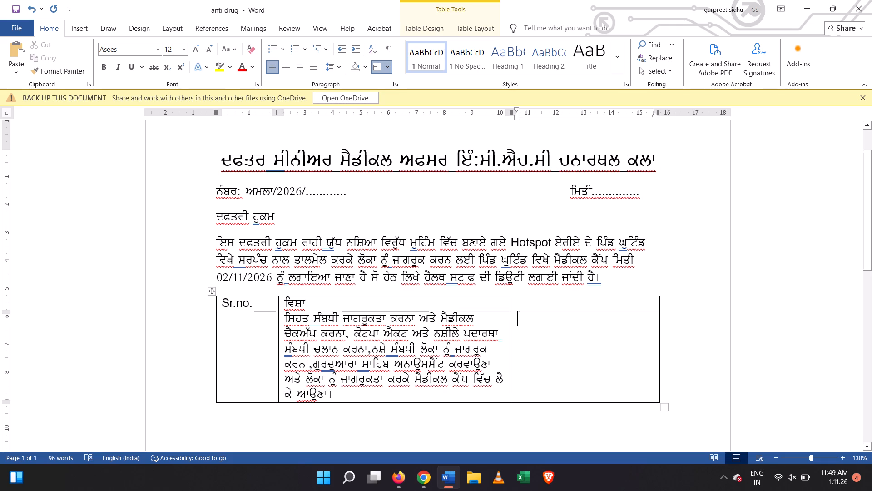
pyautogui.click(563, 299)
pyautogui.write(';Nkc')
# Enter the doctor's title "ਡਾ.", first name and designation "ਏ.ਐਮ.ੳ(ਆਰ.ਬੀ.ਐਸ.ਕੇ)" in the cell below the staff header.
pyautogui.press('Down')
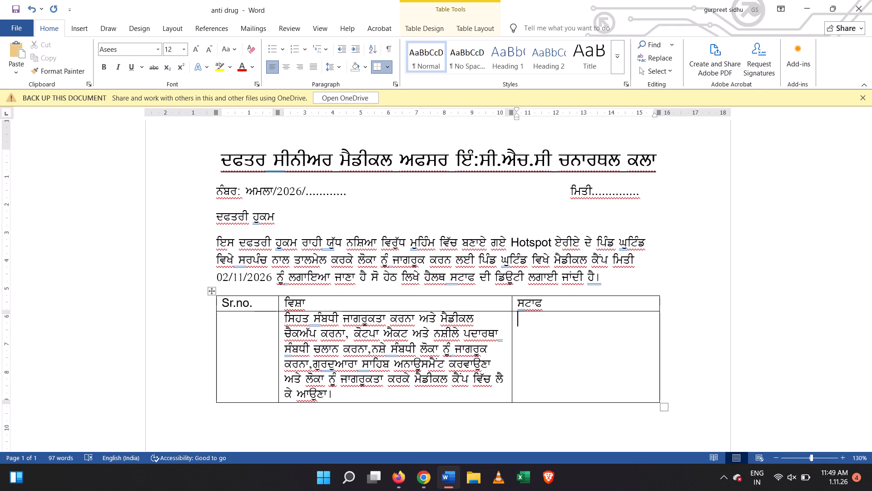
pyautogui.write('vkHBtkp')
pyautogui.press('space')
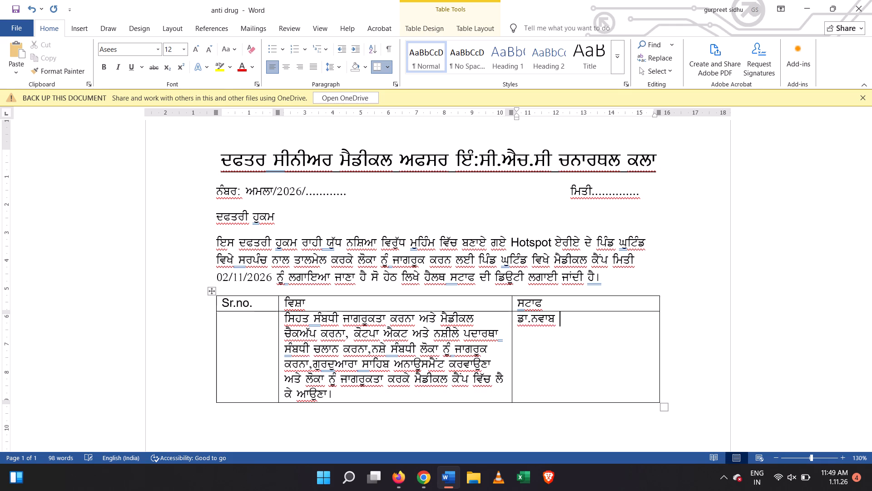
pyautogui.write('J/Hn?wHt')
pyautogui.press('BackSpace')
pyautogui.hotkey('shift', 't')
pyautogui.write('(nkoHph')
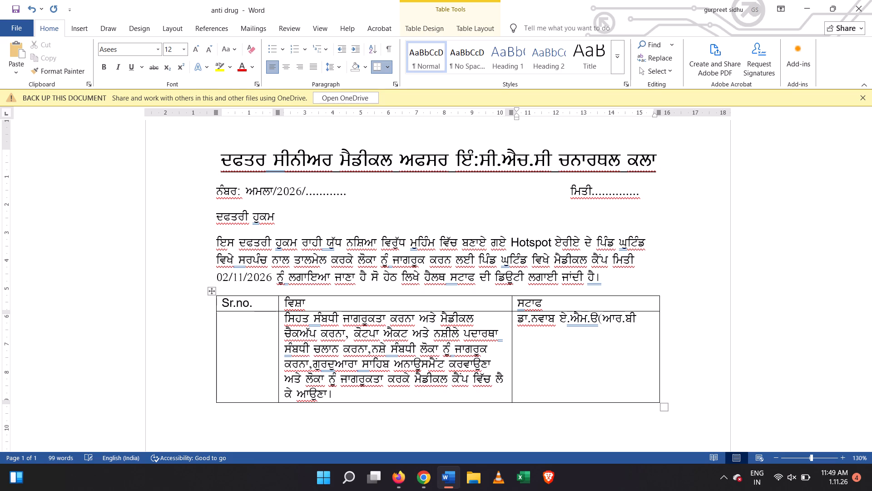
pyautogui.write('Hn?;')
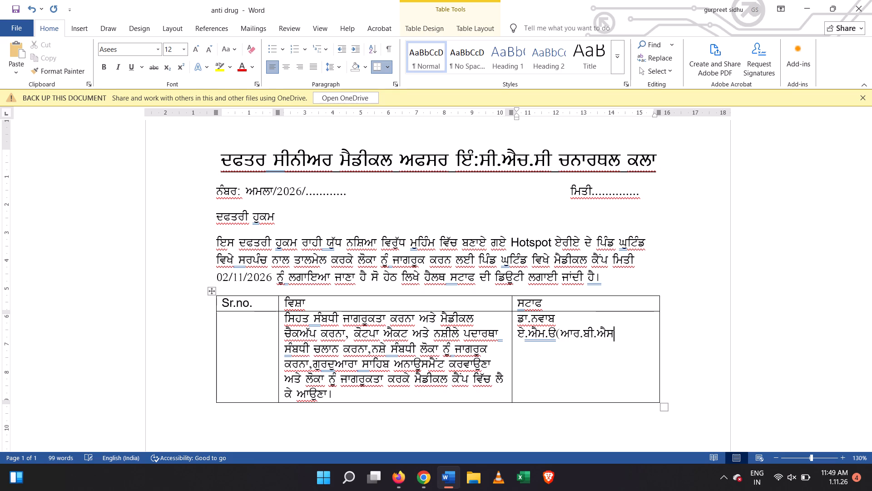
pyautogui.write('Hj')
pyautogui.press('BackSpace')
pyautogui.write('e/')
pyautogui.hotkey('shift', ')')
# Insert the doctor's surname between the first name and the designation in the staff cell.
pyautogui.click(560, 315)
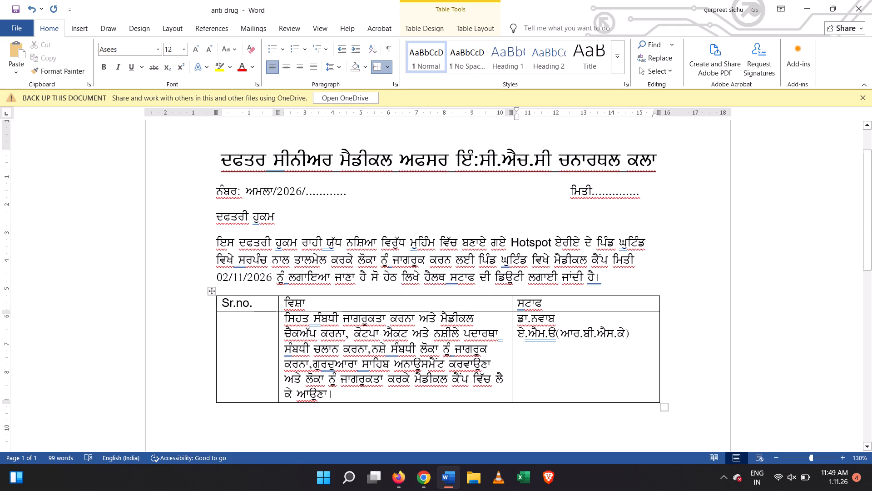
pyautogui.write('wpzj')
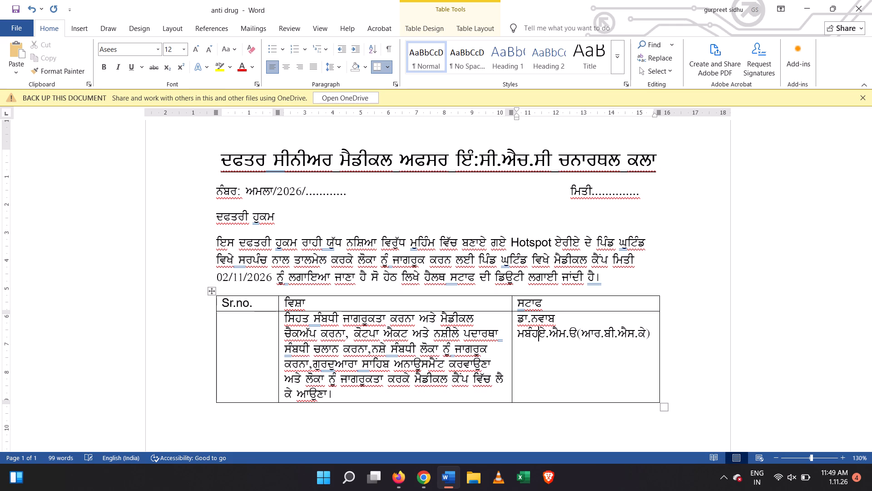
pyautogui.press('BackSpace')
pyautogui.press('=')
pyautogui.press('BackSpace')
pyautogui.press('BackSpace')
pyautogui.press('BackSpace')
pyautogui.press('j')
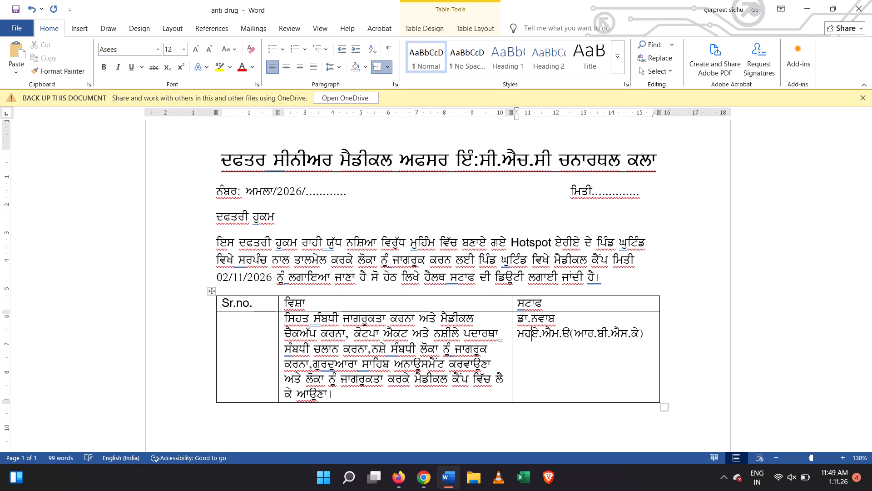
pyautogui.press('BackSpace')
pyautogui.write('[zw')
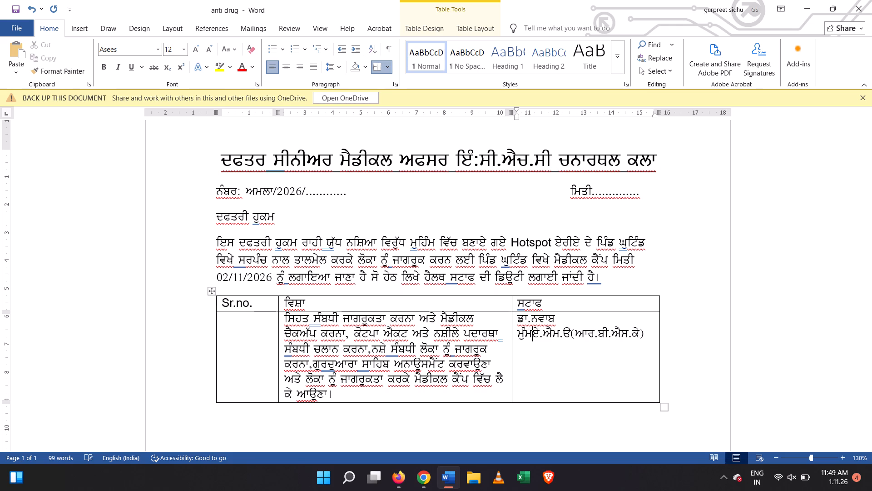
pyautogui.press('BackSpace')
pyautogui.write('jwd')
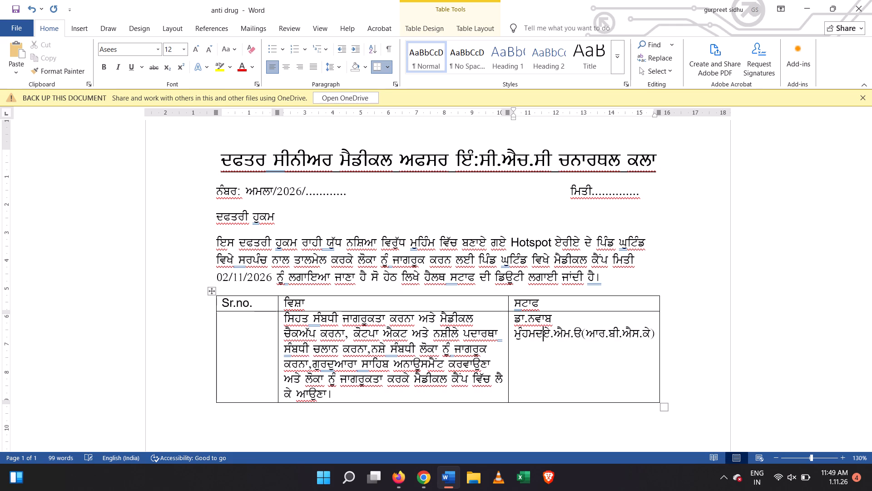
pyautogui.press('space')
# Add a comma and the second staff member's name with the designation "ਸੀ.ਐਚ.ੳ" after the doctor's entry.
pyautogui.click(635, 336)
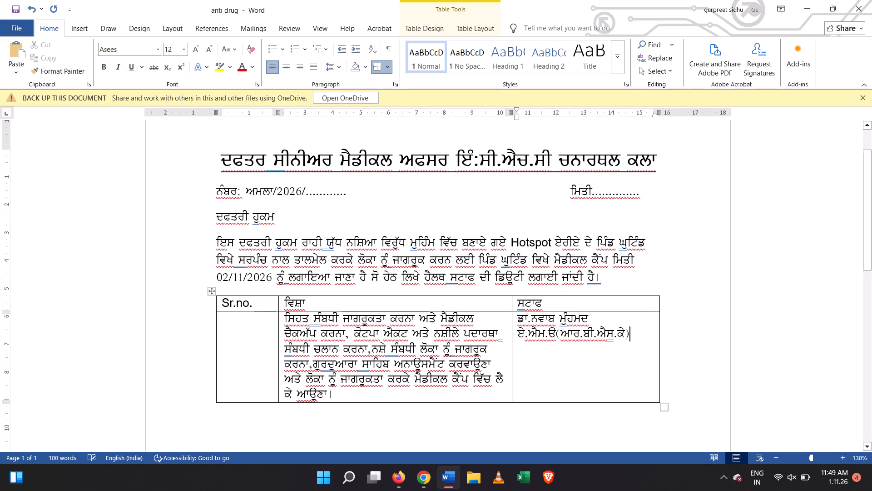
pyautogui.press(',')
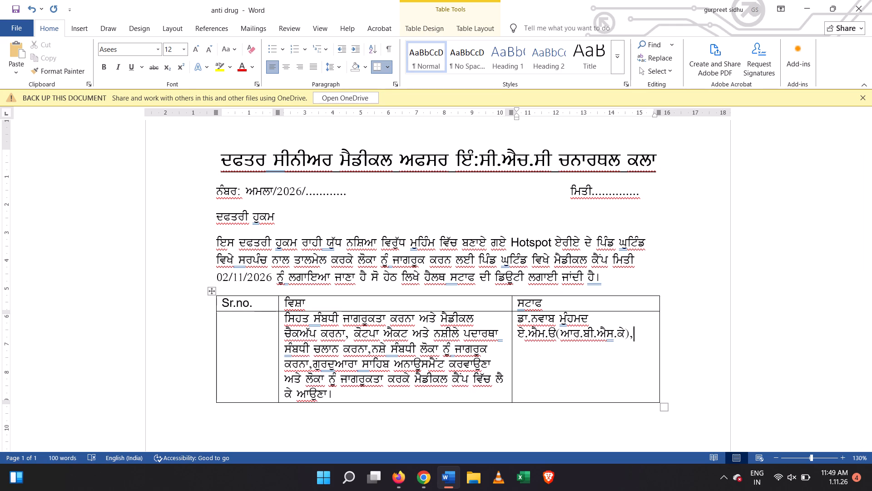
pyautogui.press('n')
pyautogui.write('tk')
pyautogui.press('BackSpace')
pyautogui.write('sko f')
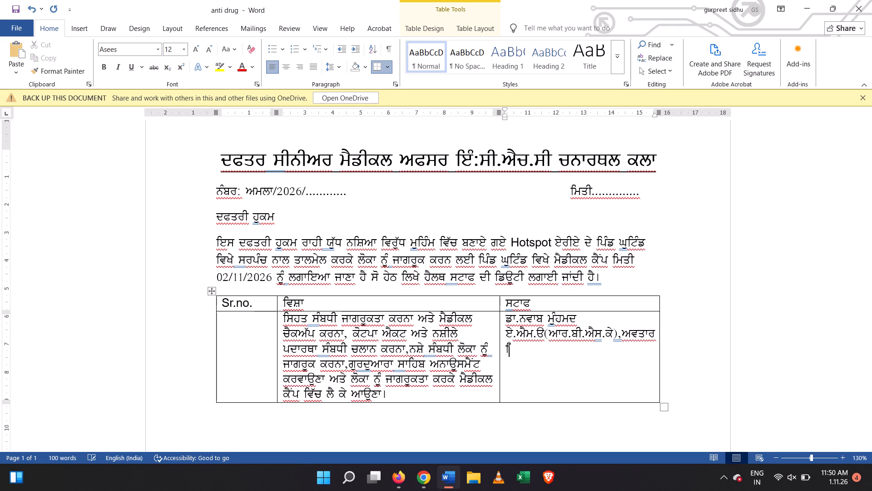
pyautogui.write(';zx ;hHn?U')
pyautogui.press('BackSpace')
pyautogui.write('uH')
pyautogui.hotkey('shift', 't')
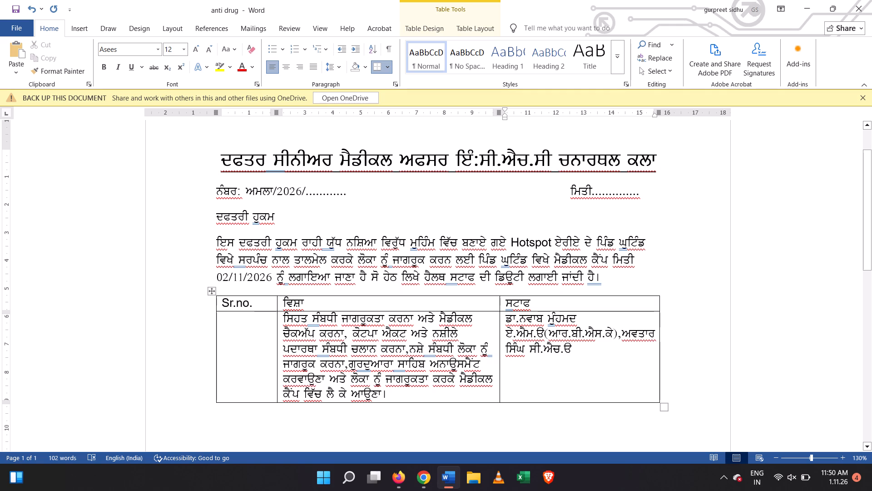
# Narrow the Sr.no. column so that it just fits its header and the subject column gets wider.
pyautogui.moveTo(276, 370); pyautogui.dragTo(253, 380)
pyautogui.click(232, 328)
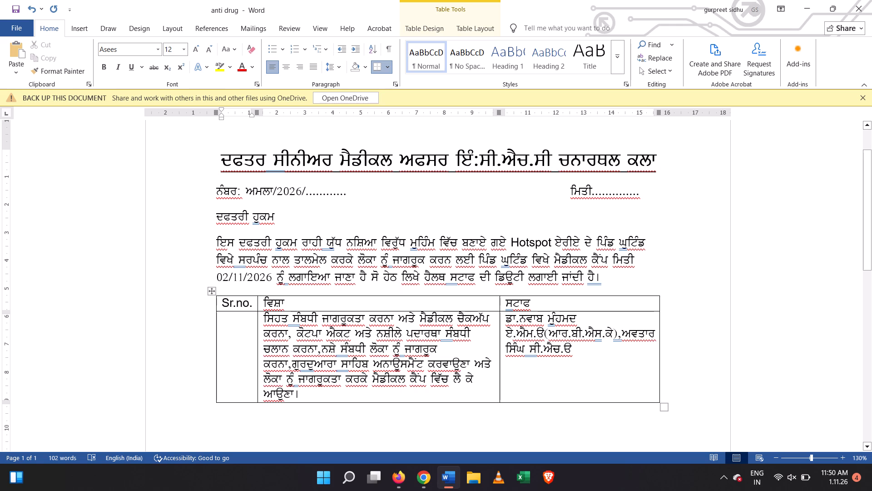
pyautogui.moveTo(258, 339); pyautogui.dragTo(250, 343)
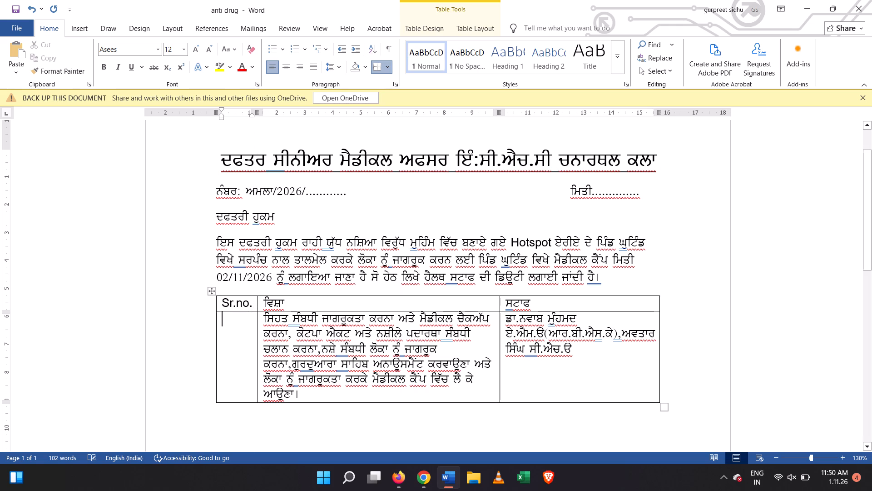
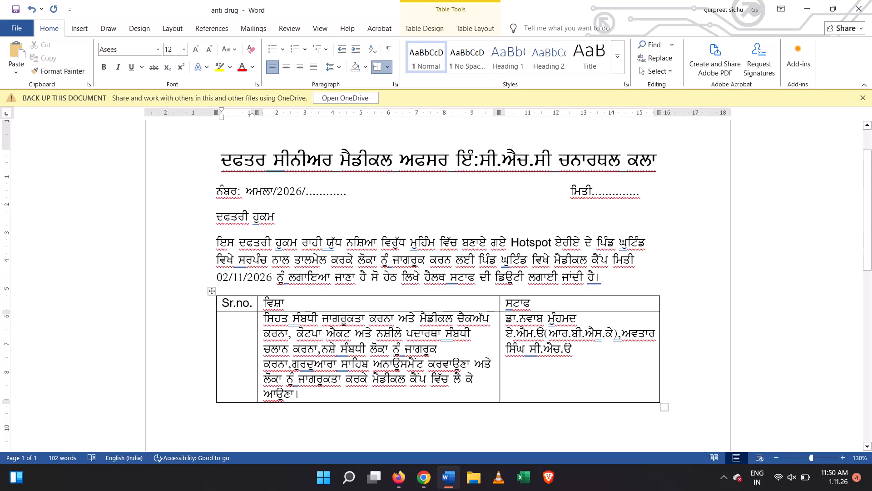
# Enter serial number 1 in the Sr.no. cell of the first duty row.
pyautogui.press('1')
# Enclose the second staff member's designation "ਸੀ.ਐਚ.ੳ" in parentheses in the staff cell.
pyautogui.click(503, 339)
pyautogui.scroll(-1, 737, 299)
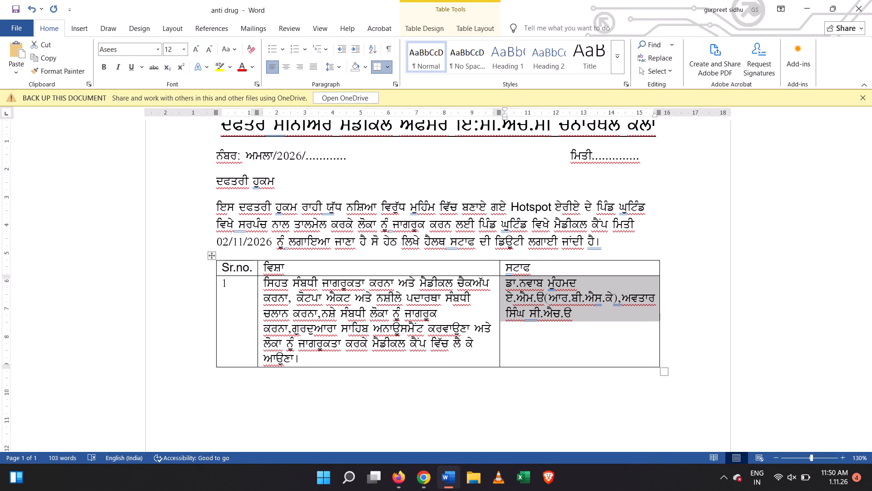
pyautogui.click(603, 348)
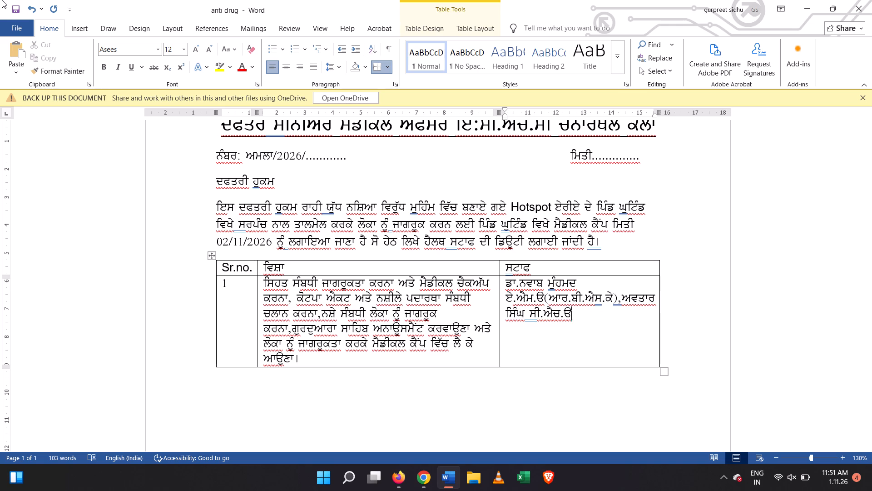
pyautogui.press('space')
pyautogui.press('BackSpace')
pyautogui.hotkey('shift', ')')
pyautogui.press('Left')
pyautogui.press('Left')
pyautogui.press('Left')
pyautogui.press('Left')
pyautogui.press('Left')
pyautogui.press('Left')
pyautogui.press('Left')
pyautogui.press('Left')
pyautogui.press('Left')
pyautogui.press('Left')
pyautogui.press('Right')
pyautogui.hotkey('shift', '(')
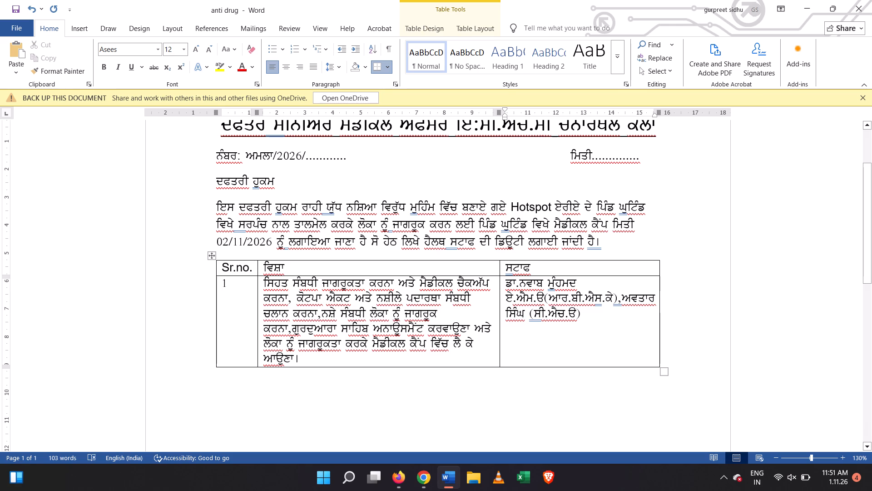
# Add a space after the second staff member's parenthesised designation to continue the staff list.
pyautogui.click(597, 311)
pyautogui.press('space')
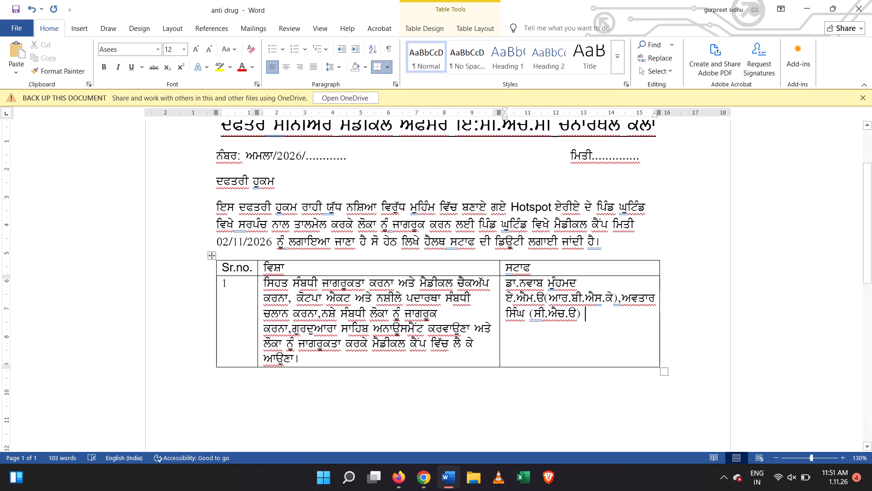
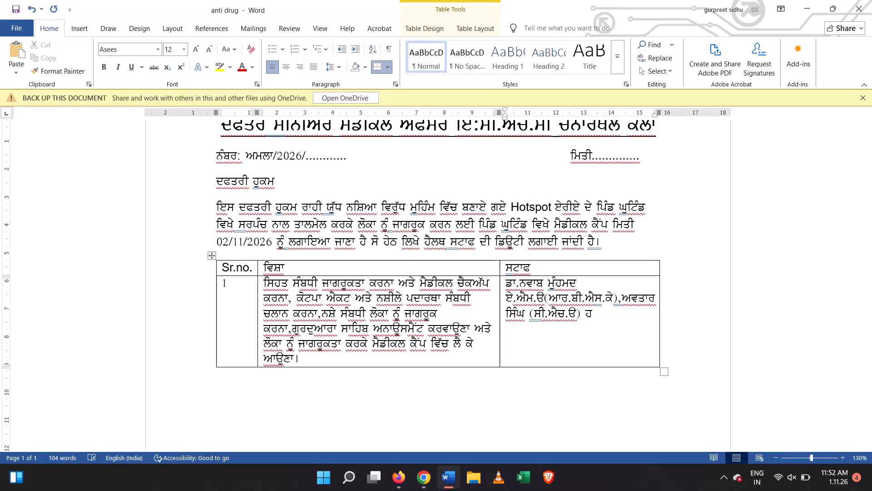
# Enter the third staff member's name, preceded by the honorific ਸ਼੍ਰੀ, after the parenthesised designation in the ਸਟਾਫ cell.
pyautogui.press('BackSpace')
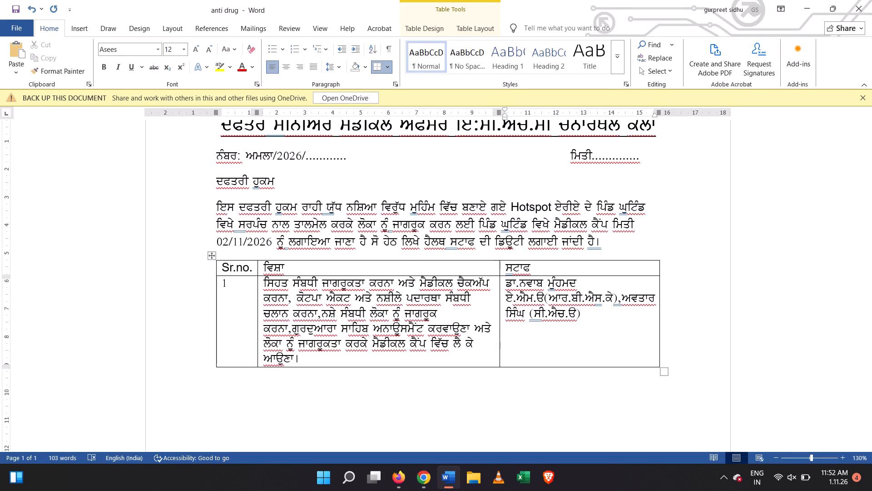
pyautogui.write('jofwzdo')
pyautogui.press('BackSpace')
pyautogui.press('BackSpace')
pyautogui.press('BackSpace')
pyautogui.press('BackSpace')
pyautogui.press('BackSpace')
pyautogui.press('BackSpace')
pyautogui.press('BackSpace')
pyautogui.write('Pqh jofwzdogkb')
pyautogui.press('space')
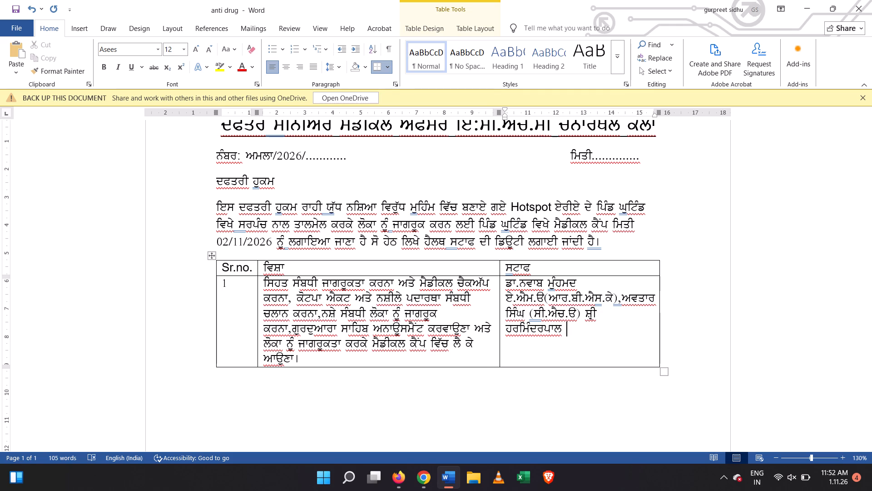
# Add the designation "ਮ.ਪ.ਹ.ਸੁ" directly after the third staff member's name, with a comma only after the designation.
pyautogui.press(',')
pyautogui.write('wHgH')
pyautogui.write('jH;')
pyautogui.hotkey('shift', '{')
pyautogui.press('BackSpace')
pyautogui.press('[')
pyautogui.click(566, 331)
pyautogui.press('Delete')
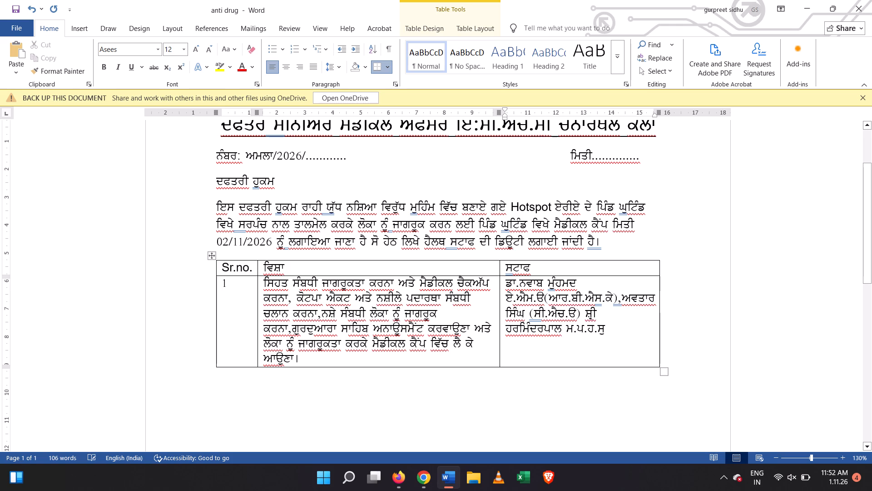
pyautogui.click(616, 327)
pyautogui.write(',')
# Add the fourth staff member's name with the designation "ਮ.ਪ.ਹ.ਵ" to the ਸਟਾਫ cell.
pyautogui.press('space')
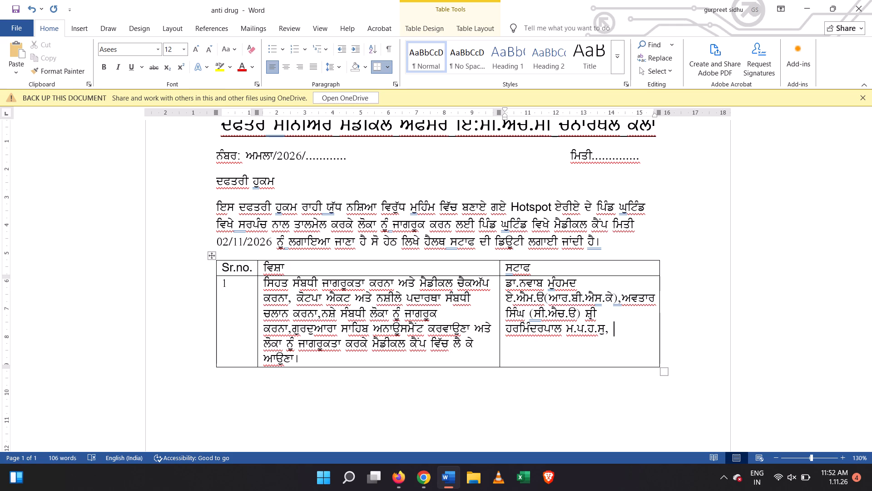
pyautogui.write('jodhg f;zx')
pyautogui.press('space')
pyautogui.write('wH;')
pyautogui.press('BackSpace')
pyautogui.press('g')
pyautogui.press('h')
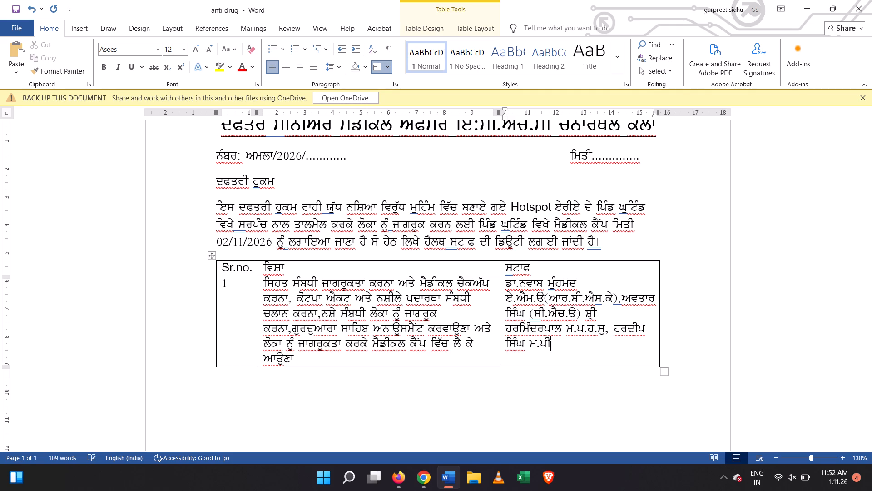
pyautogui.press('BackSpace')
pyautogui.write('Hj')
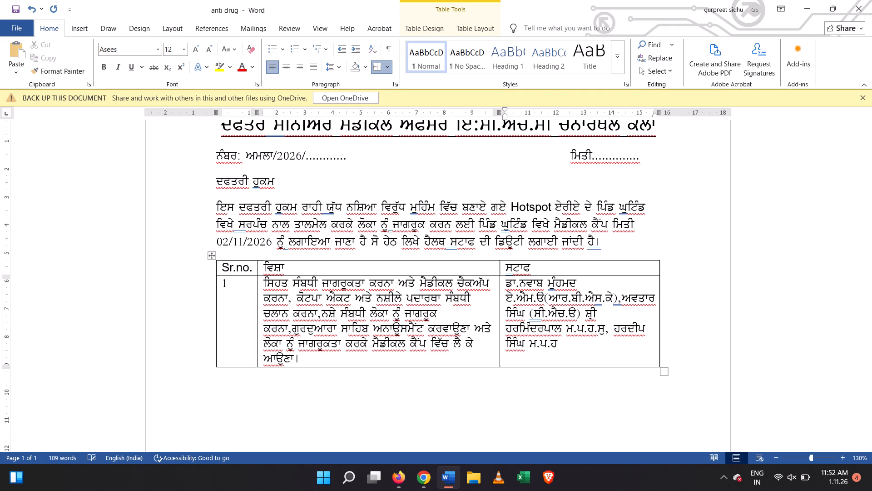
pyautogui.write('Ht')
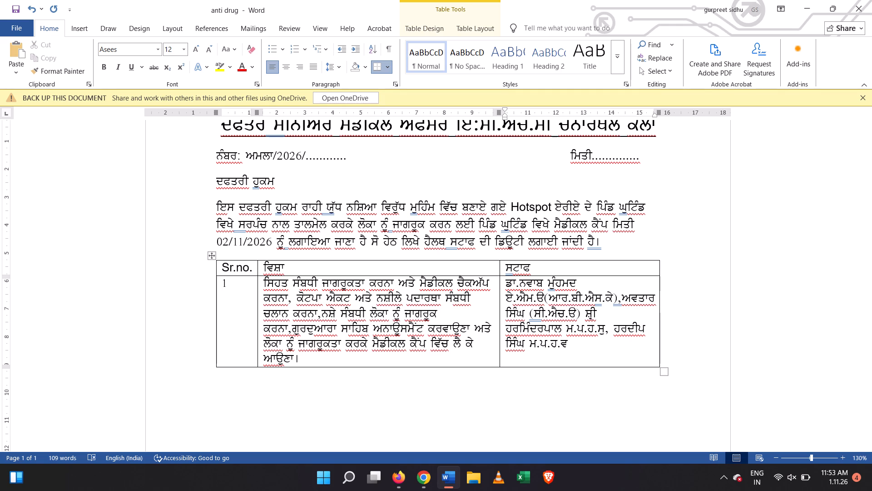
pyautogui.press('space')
# Add a comma after the fourth staff member's designation and begin the following entry with "ਸ".
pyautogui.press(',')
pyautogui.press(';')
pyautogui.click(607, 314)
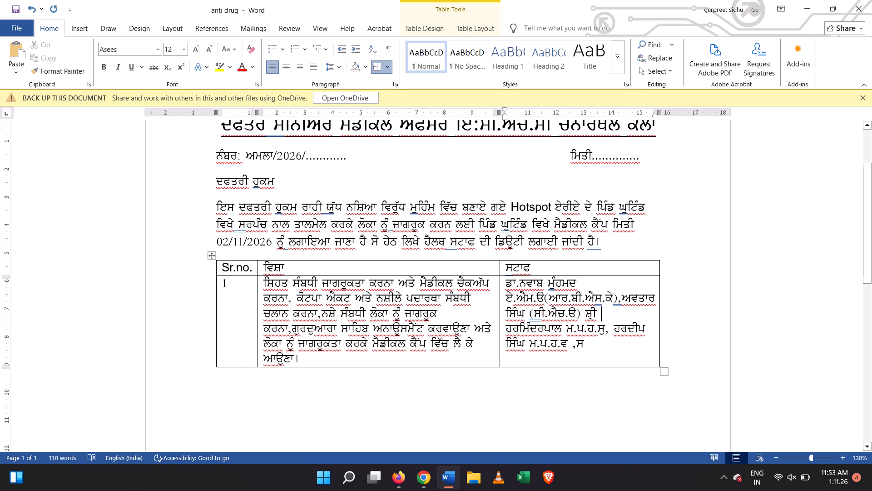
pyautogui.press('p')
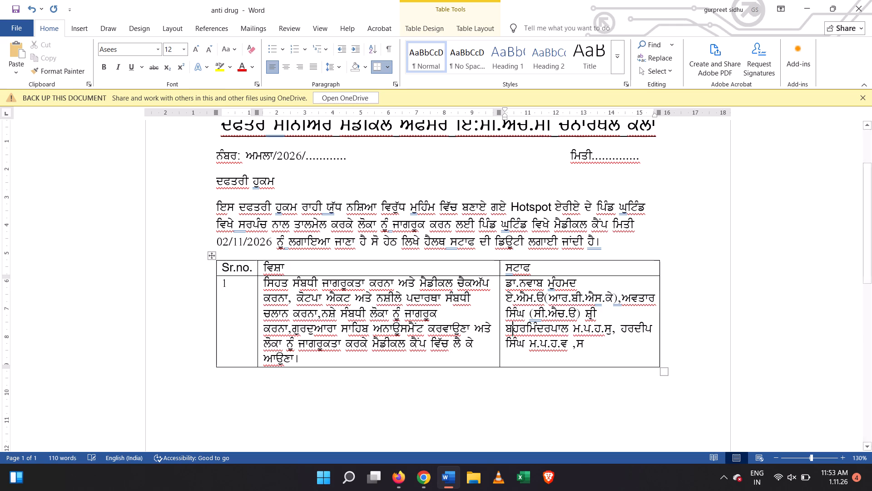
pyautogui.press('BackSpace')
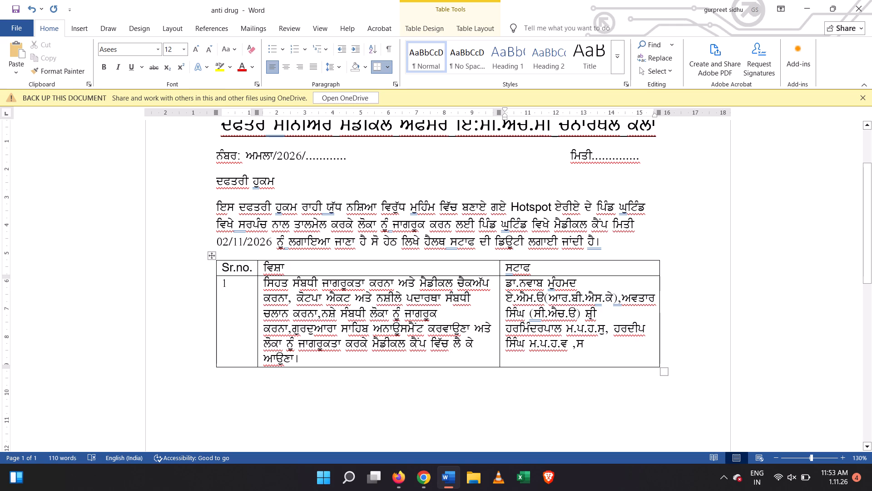
# Insert a comma and another staff member's name with the honorific ਸ਼੍ਰੀ directly after the designation "(ਸੀ.ਐਚ.ੳ)".
pyautogui.click(579, 314)
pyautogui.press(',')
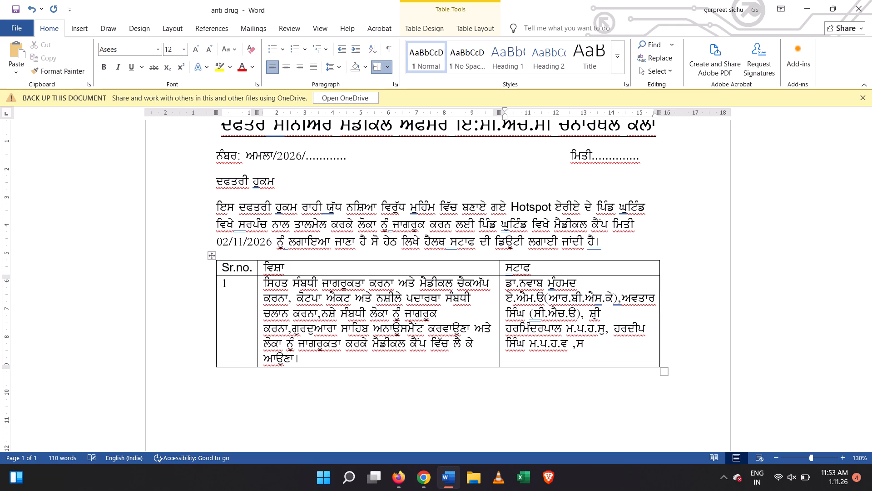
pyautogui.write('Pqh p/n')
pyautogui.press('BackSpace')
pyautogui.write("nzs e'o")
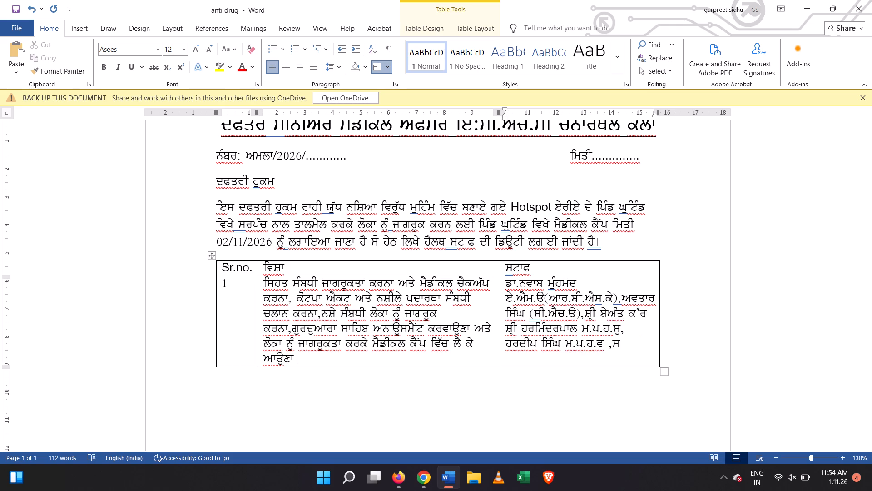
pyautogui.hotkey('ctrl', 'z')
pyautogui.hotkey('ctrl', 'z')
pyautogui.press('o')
# Save the document.
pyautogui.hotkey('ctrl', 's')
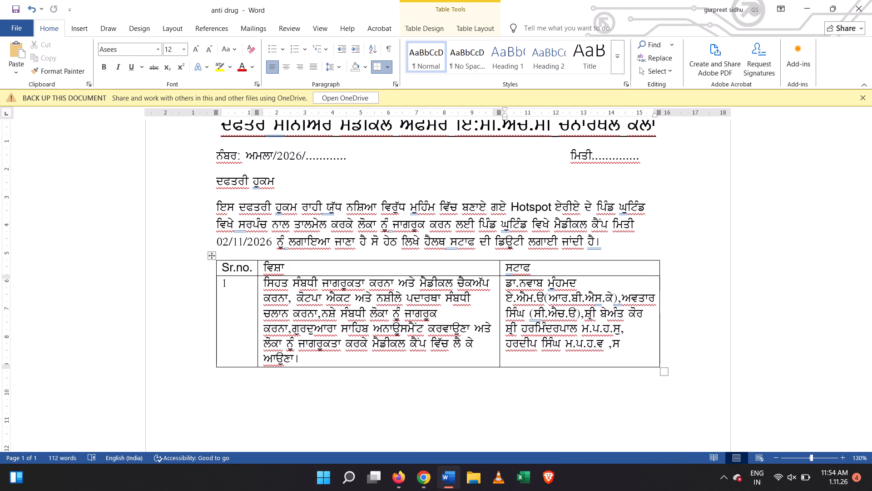
# Add a space after the newly inserted staff member's name to continue that entry.
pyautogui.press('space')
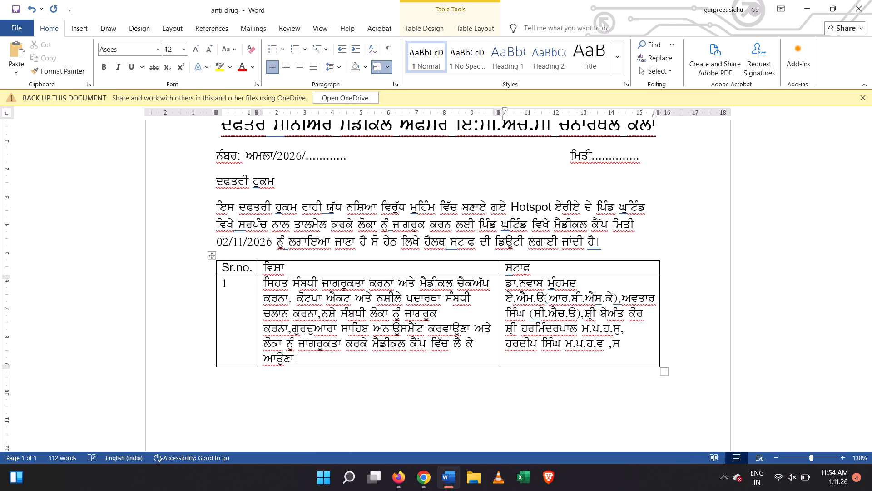
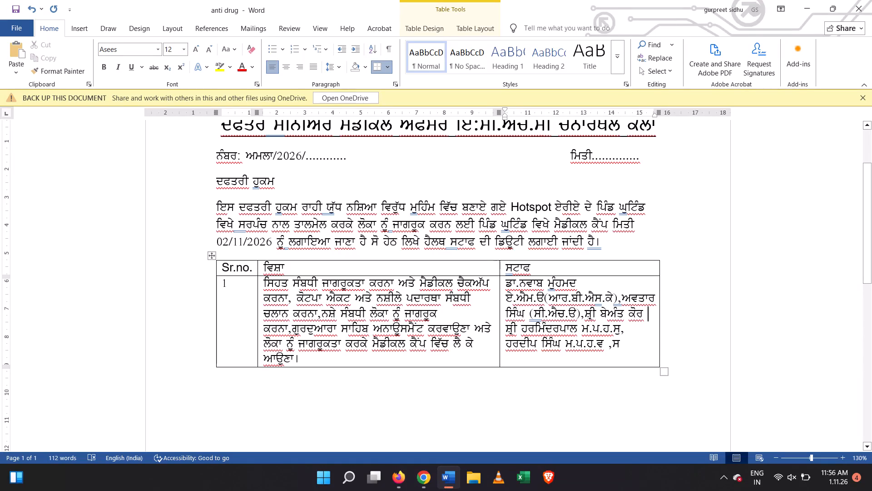
# Replace the trailing "ਸ" in the ਸਟਾਫ cell with the next staff member's full name and the designation "ਆਸ਼ਾ".
pyautogui.click(622, 348)
pyautogui.press('BackSpace')
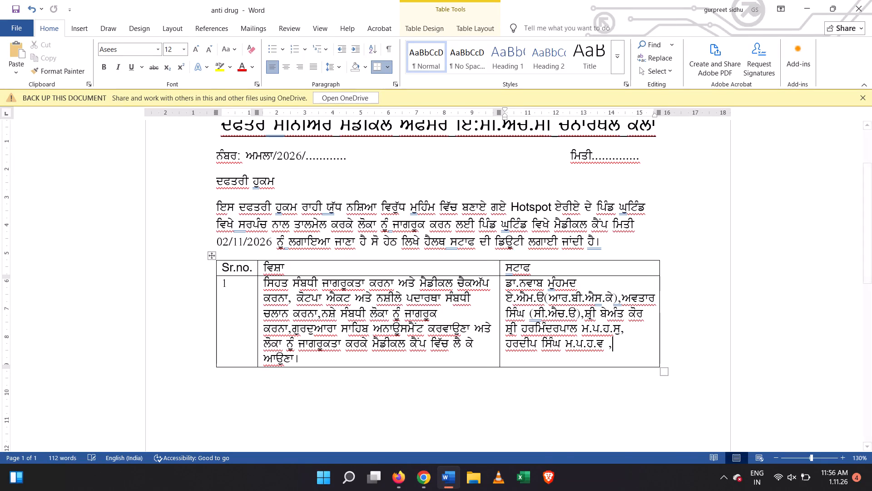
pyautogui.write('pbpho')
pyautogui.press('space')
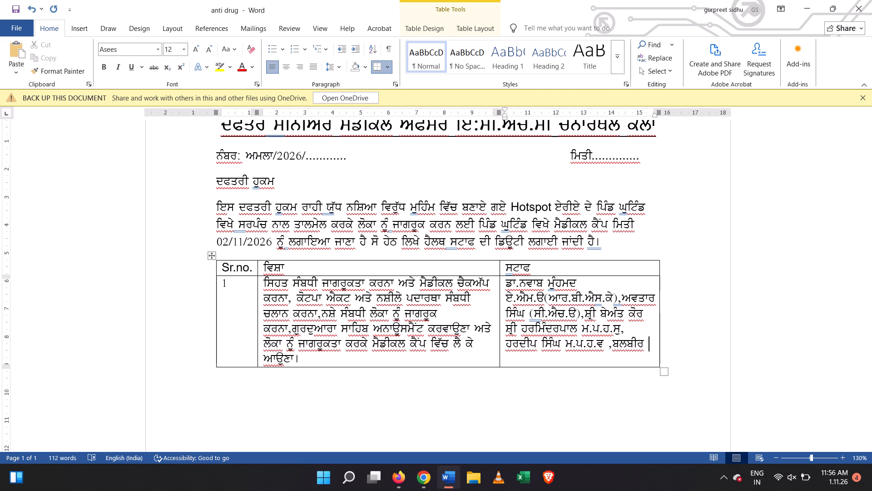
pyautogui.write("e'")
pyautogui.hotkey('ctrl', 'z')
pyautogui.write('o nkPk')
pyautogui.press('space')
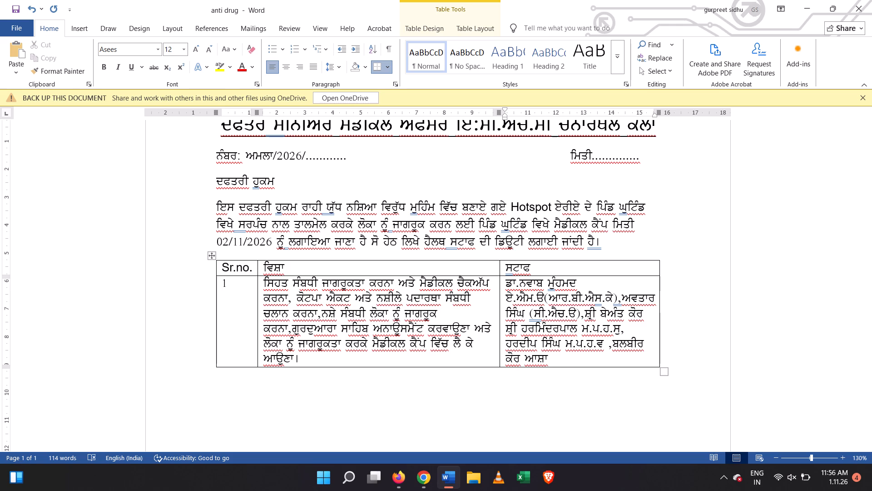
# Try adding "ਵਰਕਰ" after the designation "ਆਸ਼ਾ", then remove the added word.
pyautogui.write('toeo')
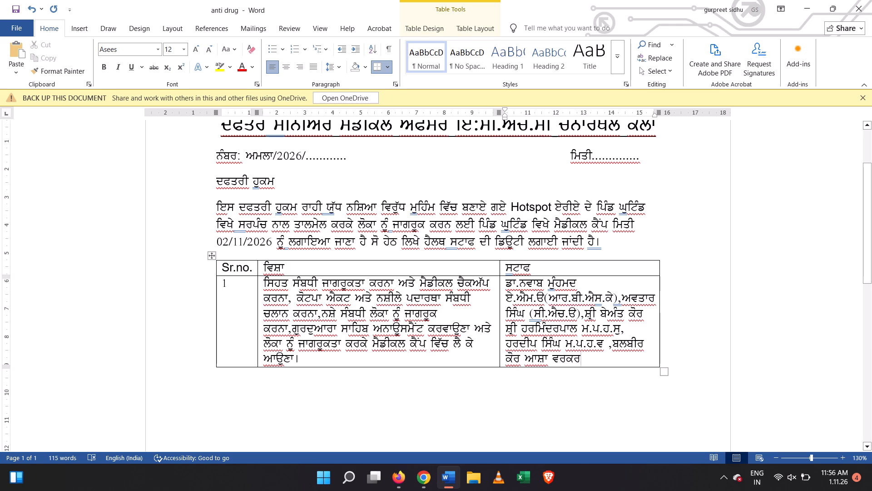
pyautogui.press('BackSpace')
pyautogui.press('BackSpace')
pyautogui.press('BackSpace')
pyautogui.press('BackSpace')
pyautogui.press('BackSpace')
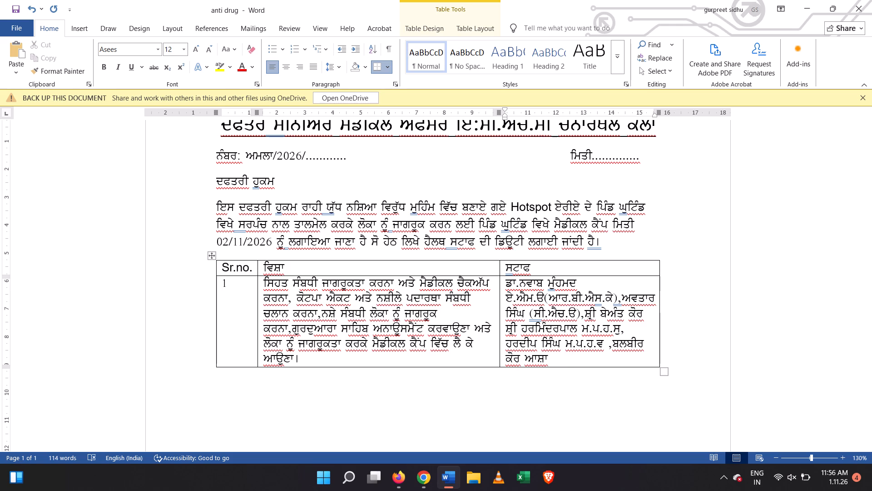
# Enclose the last staff member's designation "ਆਸ਼ਾ" in parentheses.
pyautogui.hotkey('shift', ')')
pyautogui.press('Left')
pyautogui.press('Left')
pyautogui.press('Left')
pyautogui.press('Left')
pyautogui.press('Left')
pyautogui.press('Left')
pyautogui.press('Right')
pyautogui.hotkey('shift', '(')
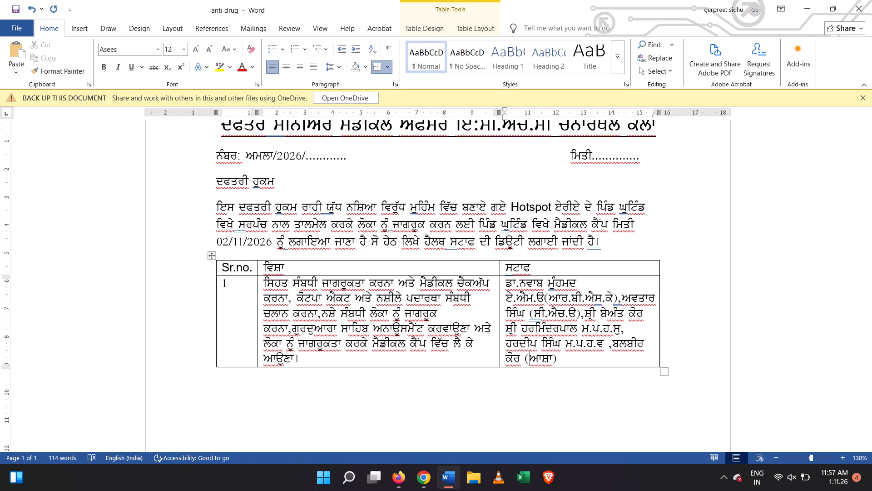
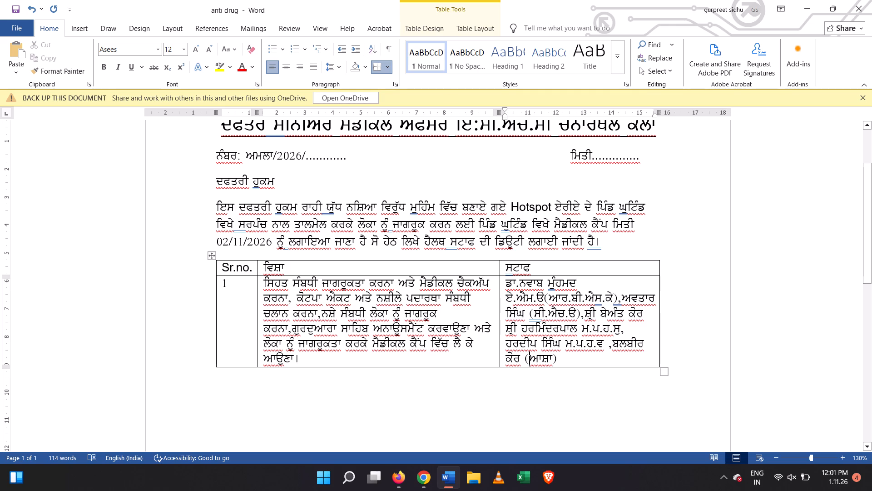
# Insert ",ਗੁਰਦੁਆਰਾ" after the second "ਪਿੰਡ ਘੁਟਿੰਡ" in the order paragraph, just before "ਵਿਖੇ ਮੈਡੀਕਲ ਕੈਂਪ".
pyautogui.click(530, 225)
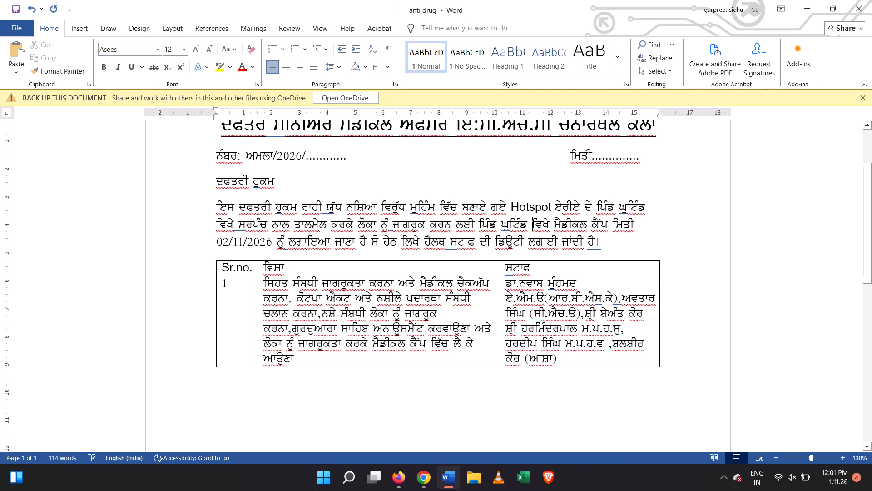
pyautogui.press('BackSpace')
pyautogui.press(',')
pyautogui.press('f')
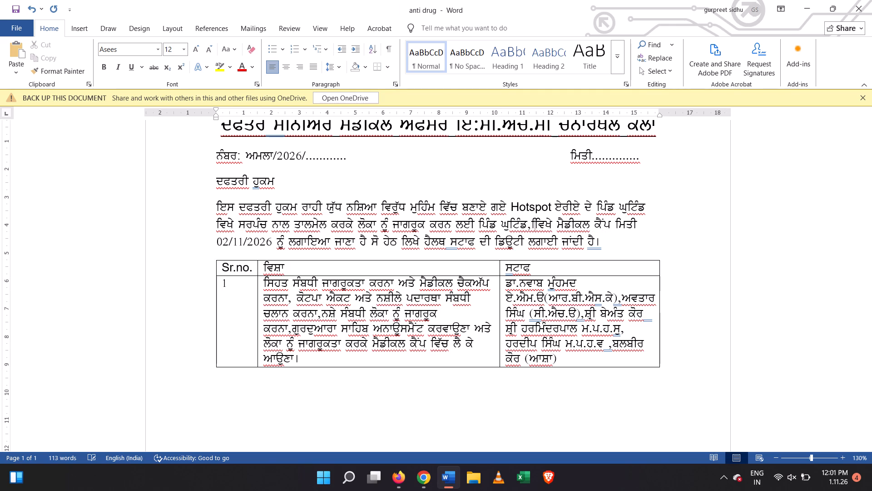
pyautogui.press('BackSpace')
pyautogui.write('r[o')
pyautogui.write('dn')
pyautogui.press('BackSpace')
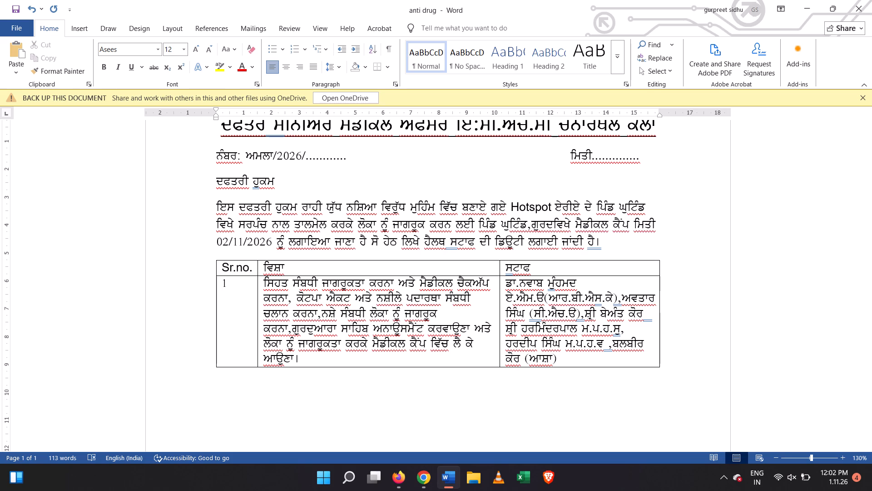
pyautogui.write('[nkok')
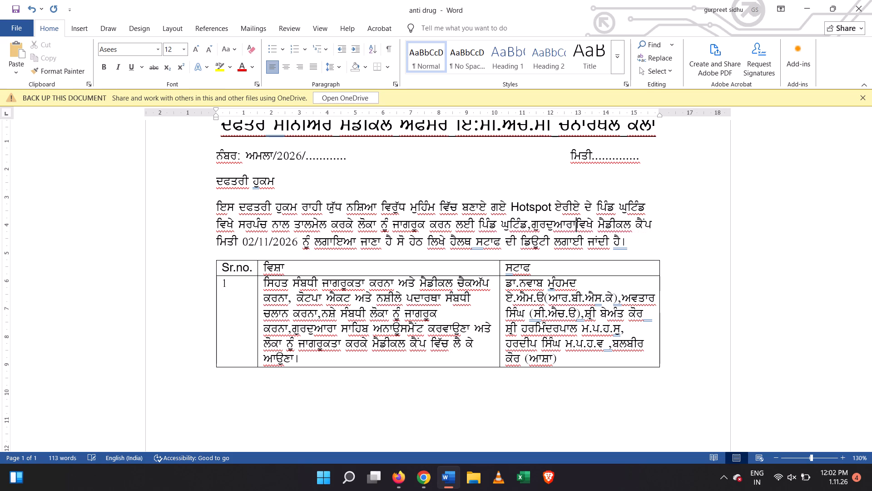
pyautogui.press('space')
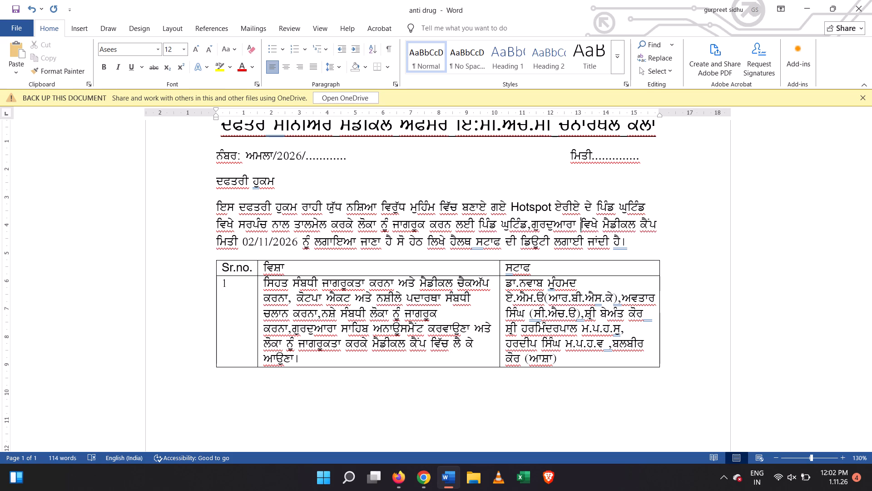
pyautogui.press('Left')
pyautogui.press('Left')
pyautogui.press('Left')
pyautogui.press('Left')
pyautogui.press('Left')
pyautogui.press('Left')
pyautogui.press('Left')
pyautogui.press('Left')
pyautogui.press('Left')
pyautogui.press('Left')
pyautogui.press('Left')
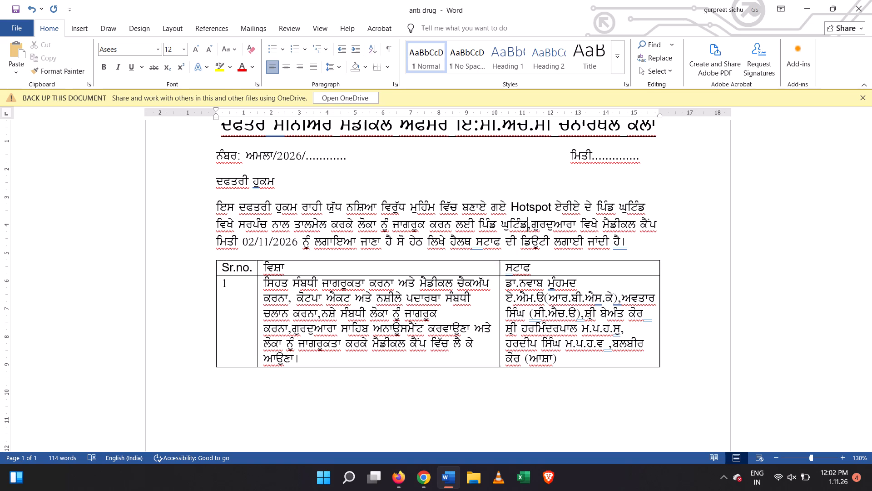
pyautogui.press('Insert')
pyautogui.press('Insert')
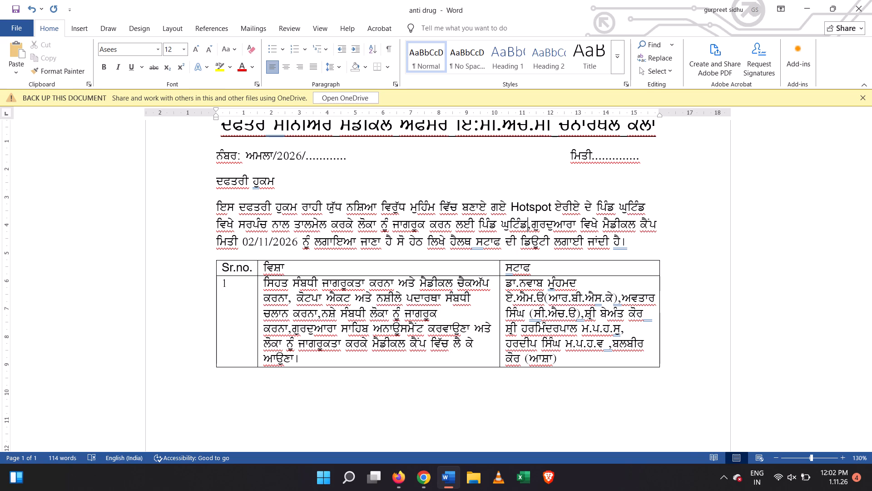
# Save the document.
pyautogui.hotkey('ctrl', 's')
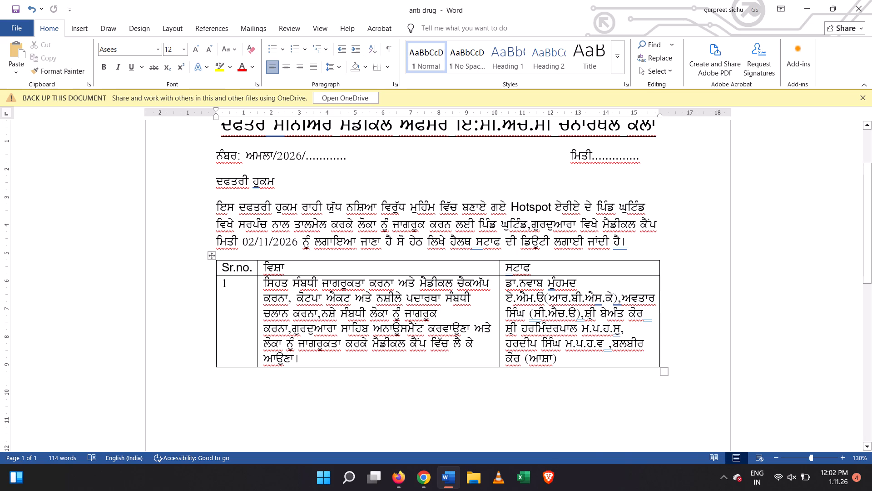
# Tidy the ਸਟਾਫ cell's separators: add a space after "(ਸੀ.ਐਚ.ੳ),", a comma after the third staff member's name, and a space before the last name.
pyautogui.scroll(-1, 821, 431)
pyautogui.scroll(-1, 682, 404)
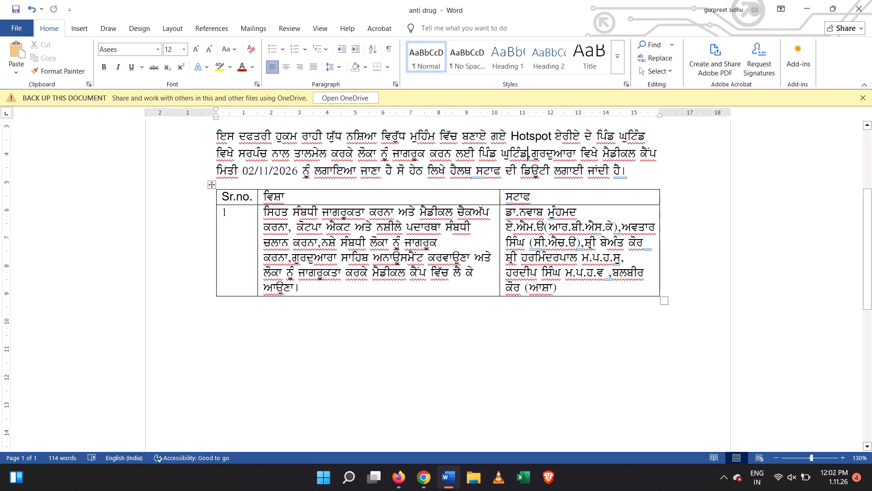
pyautogui.click(585, 244)
pyautogui.press('space')
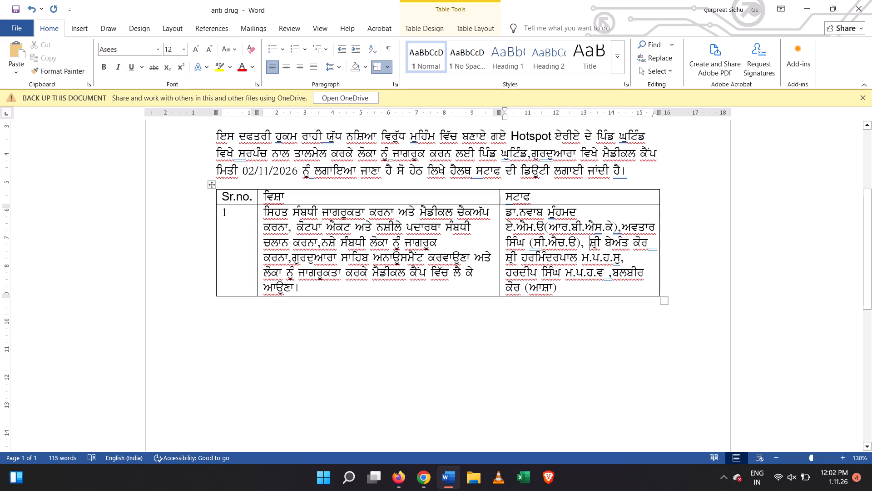
pyautogui.click(649, 248)
pyautogui.press(',')
pyautogui.click(612, 269)
pyautogui.press('space')
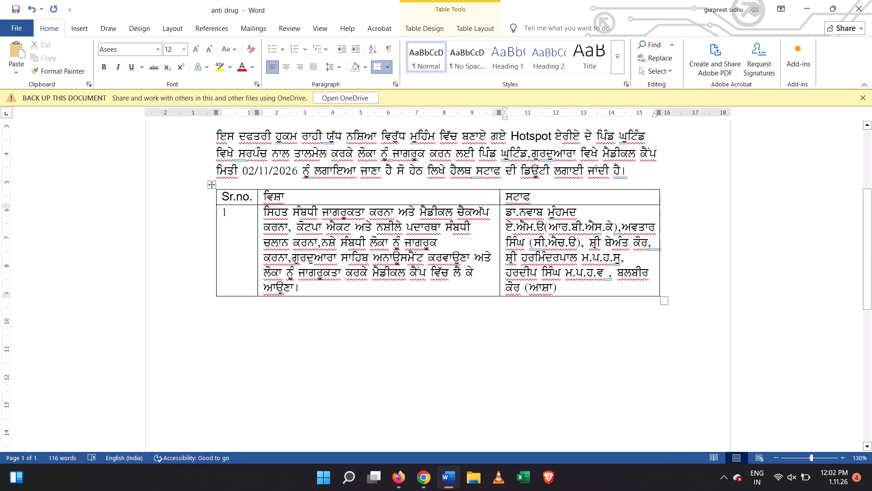
# Widen the table's ਸਟਾਫ column slightly by extending its outer border towards the page margin.
pyautogui.moveTo(659, 211); pyautogui.dragTo(680, 211)
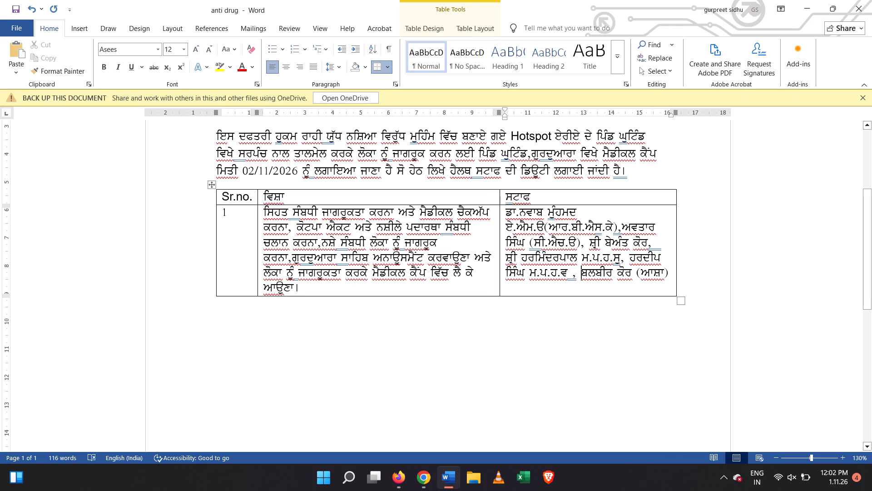
# Format the heading "ਦਫਤਰੀ ਹੁਕਮ" as centred, underlined and bold, with font size 14.
pyautogui.scroll(2, 333, 263)
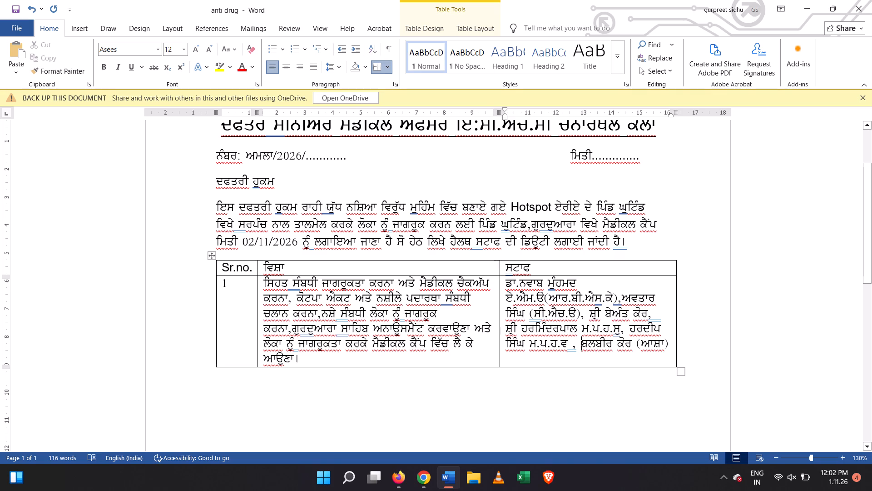
pyautogui.moveTo(279, 180); pyautogui.dragTo(221, 180)
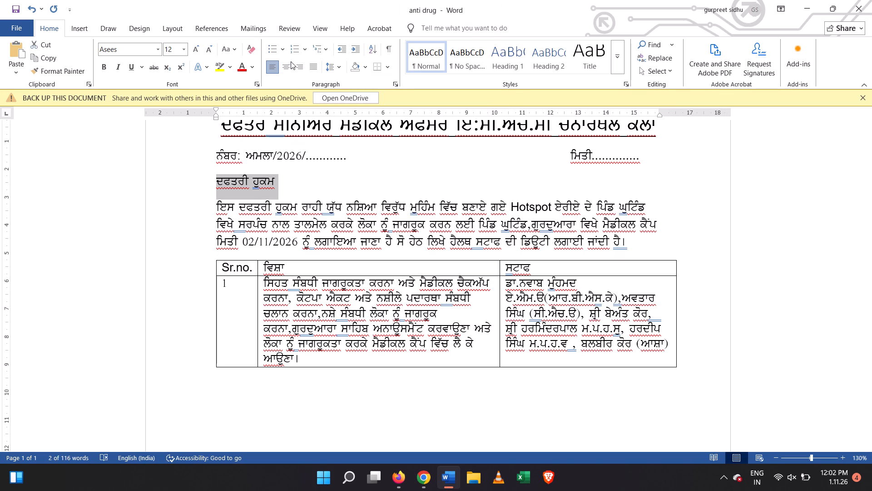
pyautogui.click(287, 67)
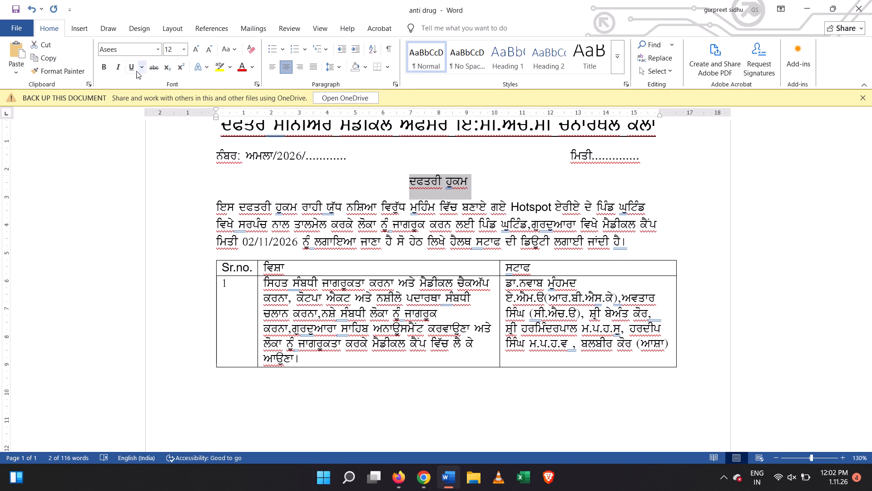
pyautogui.click(129, 70)
pyautogui.click(107, 70)
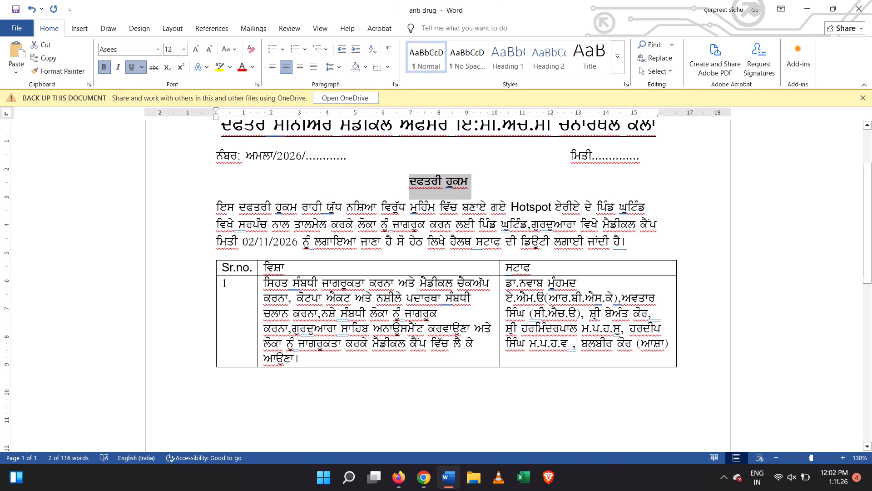
pyautogui.click(185, 50)
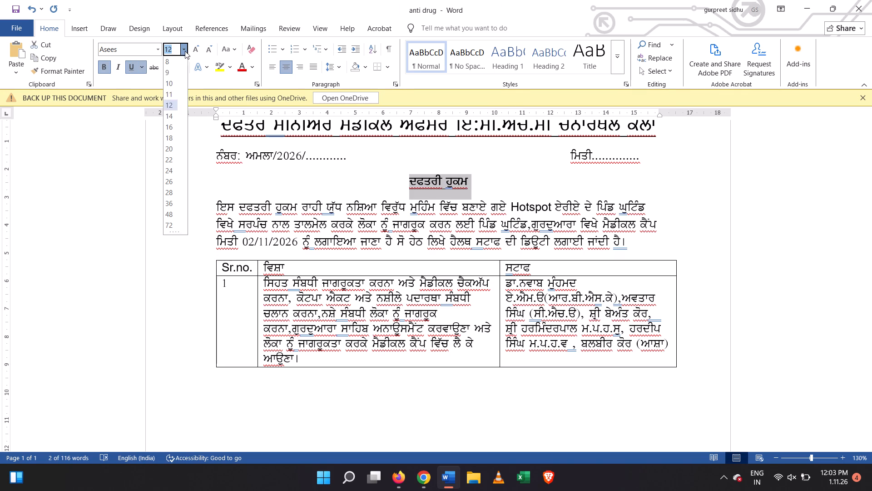
pyautogui.click(168, 116)
pyautogui.click(347, 246)
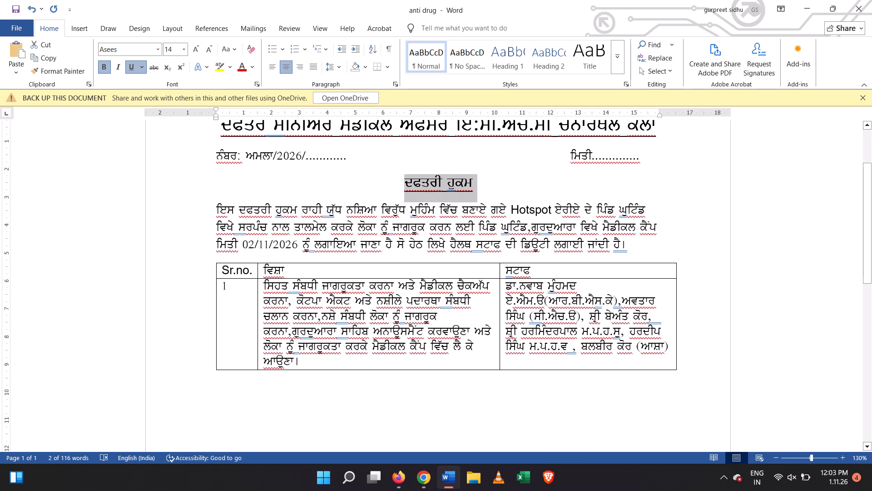
# Indent the first line of the order paragraph beginning "ਇਸ ਦਫਤਰੀ ਹੁਕਮ" by one tab stop.
pyautogui.click(216, 207)
pyautogui.press('Tab')
pyautogui.click(382, 281)
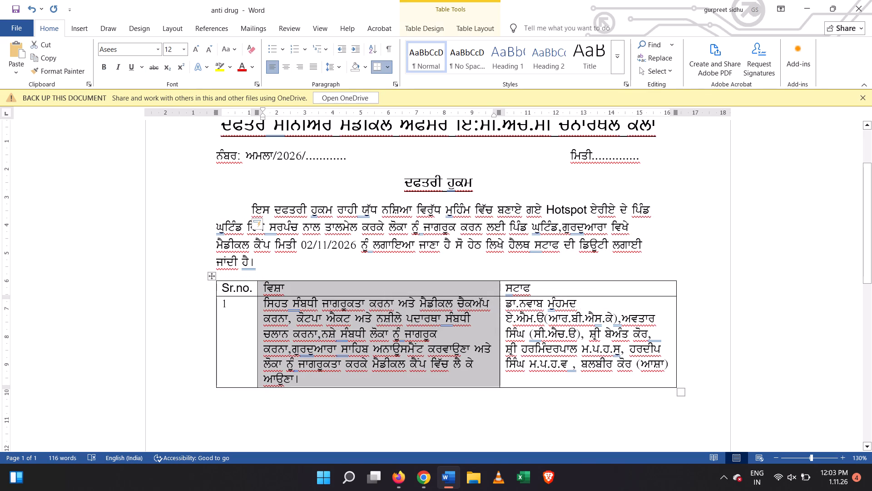
pyautogui.click(265, 260)
# Insert a space between "ਏ.ਐਮ.ੳ" and "(ਆਰ.ਬੀ.ਐਸ.ਕੇ)" in the ਸਟਾਫ cell.
pyautogui.scroll(-2, 485, 350)
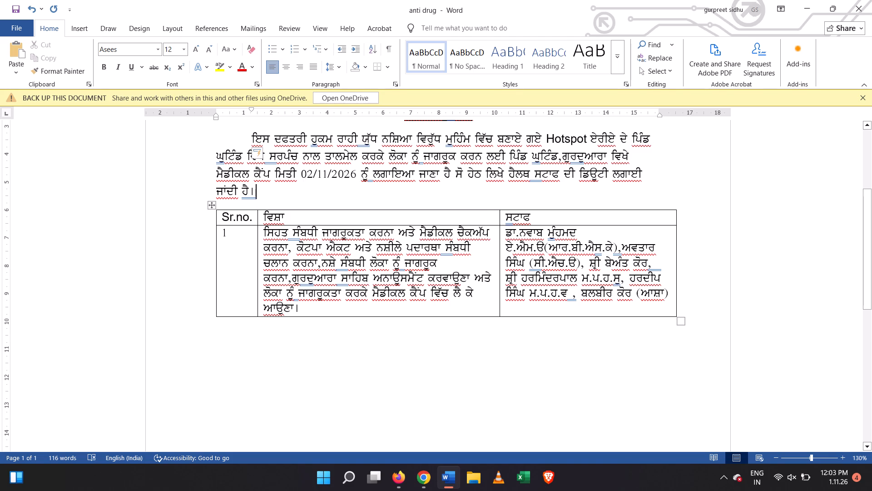
pyautogui.click(542, 243)
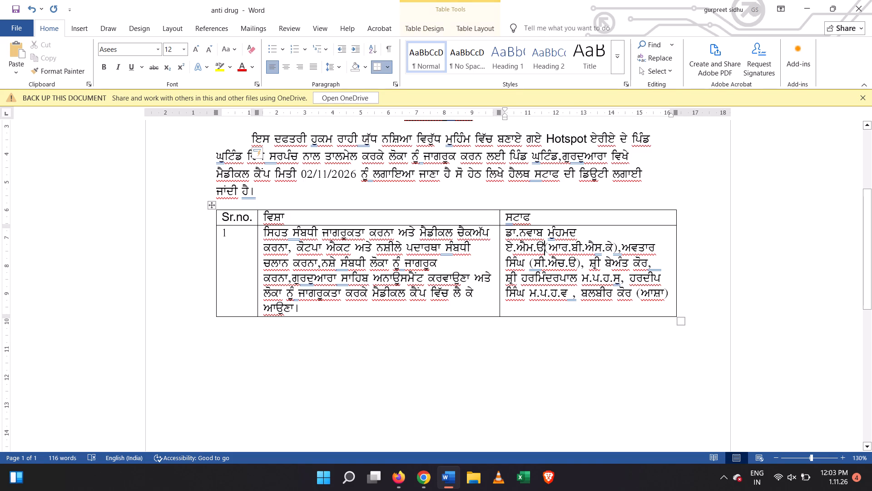
pyautogui.press('space')
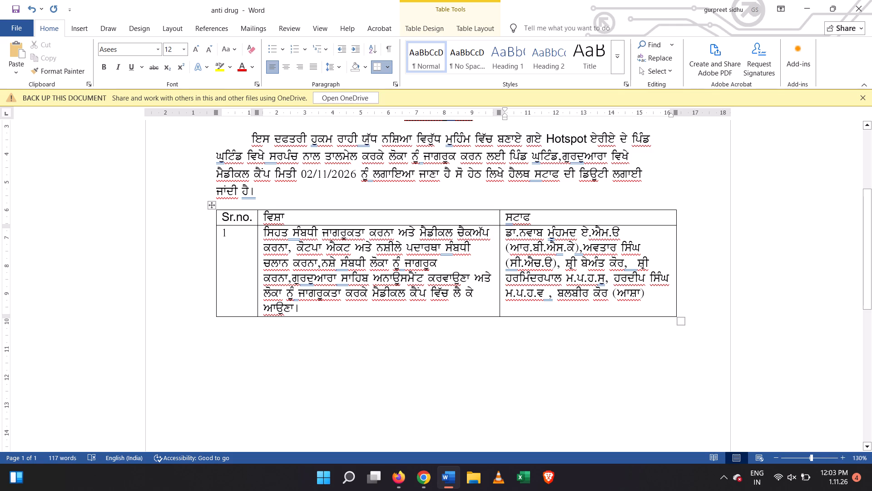
# Justify the whole order paragraph between the heading and the table.
pyautogui.scroll(2, 87, 263)
pyautogui.moveTo(187, 205); pyautogui.dragTo(180, 247)
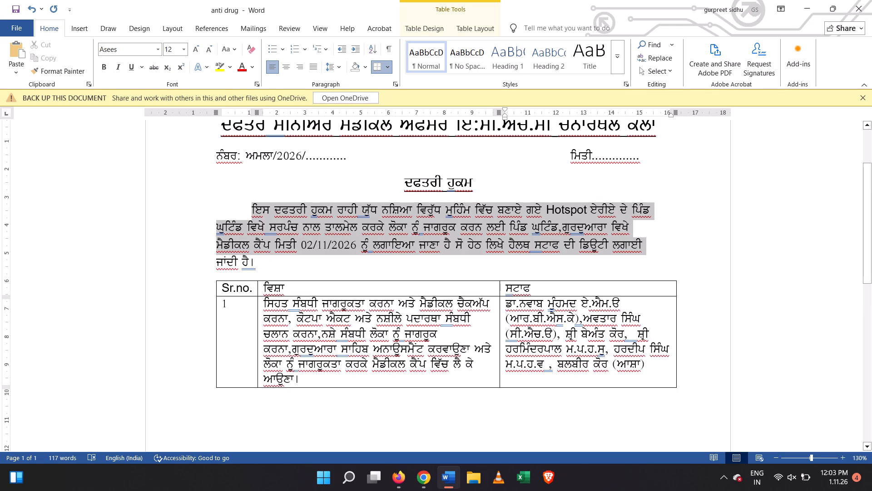
pyautogui.moveTo(180, 247); pyautogui.dragTo(180, 256)
pyautogui.click(317, 61)
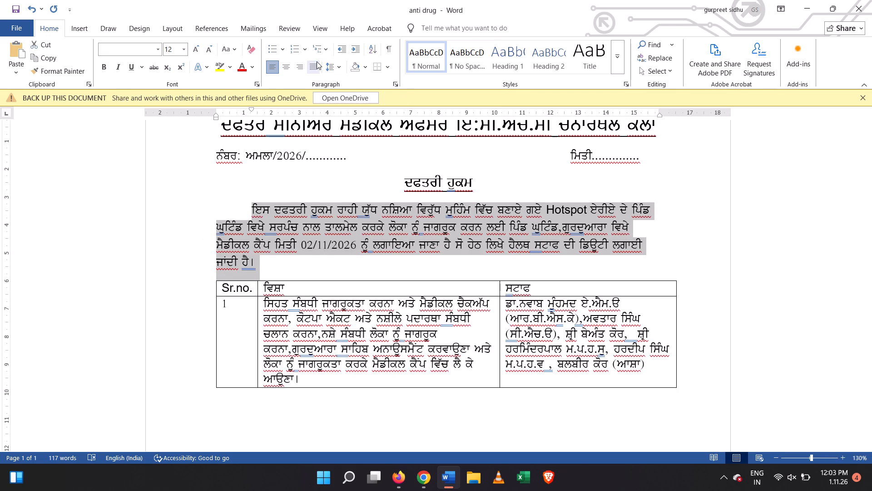
# Insert a space after the comma before "ਗੁਰਦੁਆਰਾ ਸਾਹਿਬ" in the ਵਿਸ਼ਾ cell of row 1.
pyautogui.click(468, 309)
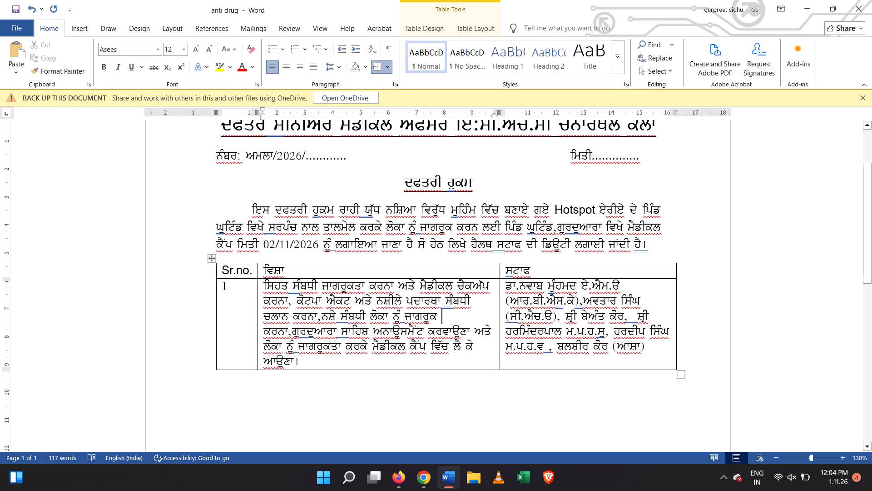
pyautogui.click(293, 328)
pyautogui.press('space')
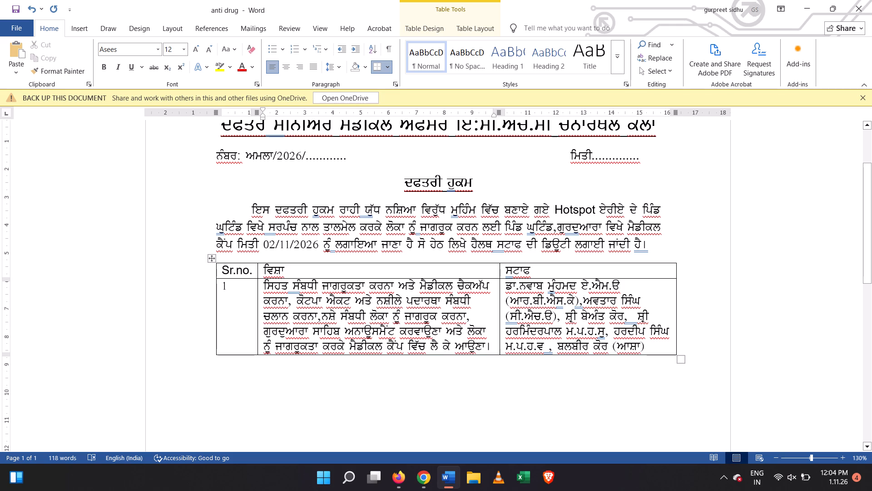
# Increase the heights of the table's row 1 and header row by moving their lower borders down.
pyautogui.moveTo(228, 355); pyautogui.dragTo(220, 380)
pyautogui.click(411, 370)
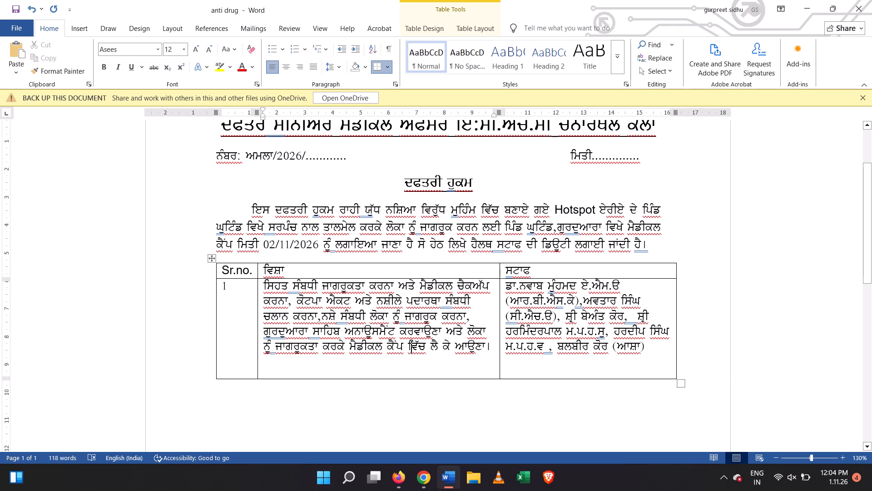
pyautogui.moveTo(249, 278); pyautogui.dragTo(248, 289)
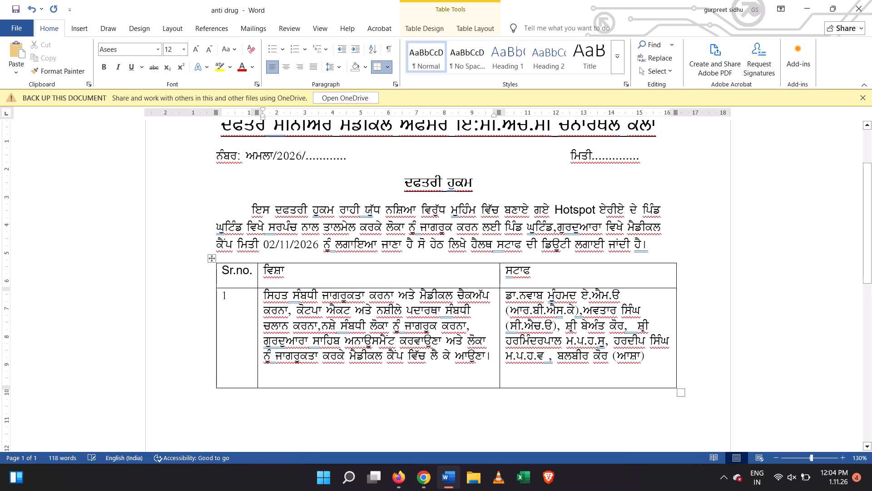
pyautogui.click(476, 347)
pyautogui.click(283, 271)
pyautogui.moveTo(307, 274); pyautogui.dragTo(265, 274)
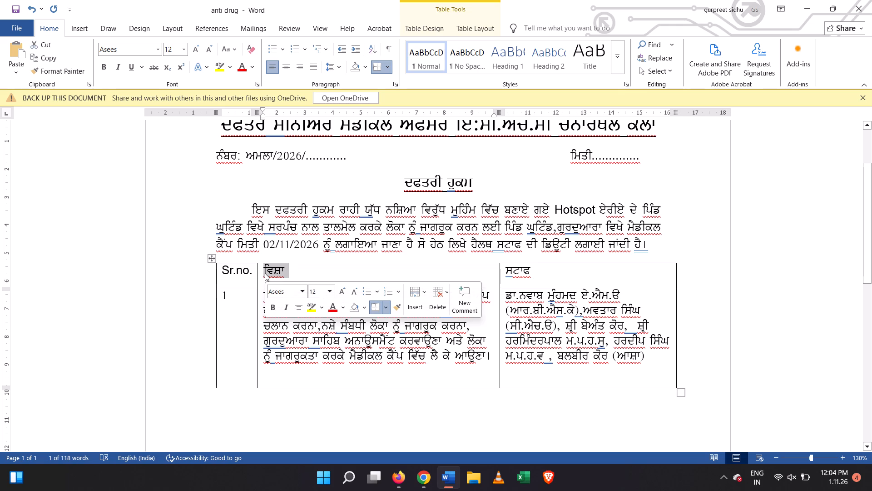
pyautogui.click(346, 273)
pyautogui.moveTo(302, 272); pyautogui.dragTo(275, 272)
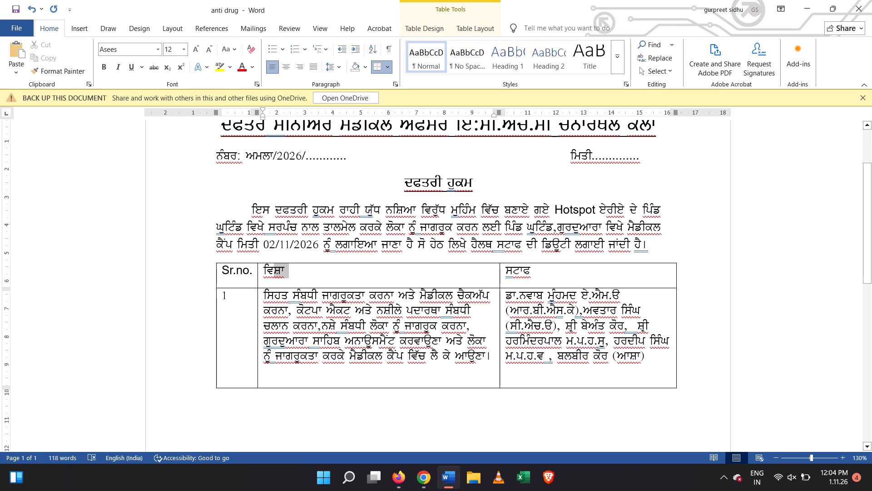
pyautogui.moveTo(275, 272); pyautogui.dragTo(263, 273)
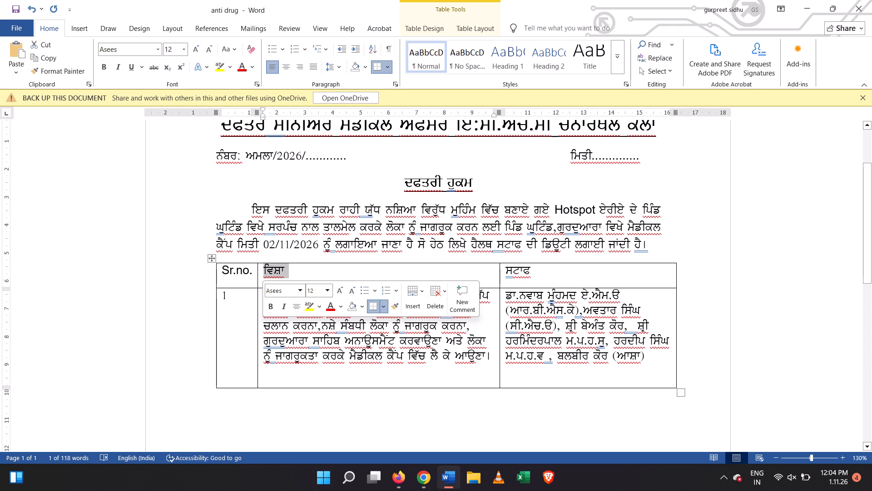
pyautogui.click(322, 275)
# Extend the ਵਿਸ਼ਾ heading in the table's header row so it reads "ਵਿਸ਼ਾ/ਸੰਬਧਿਤ ਡਿਊਟੀਆ".
pyautogui.click(281, 270)
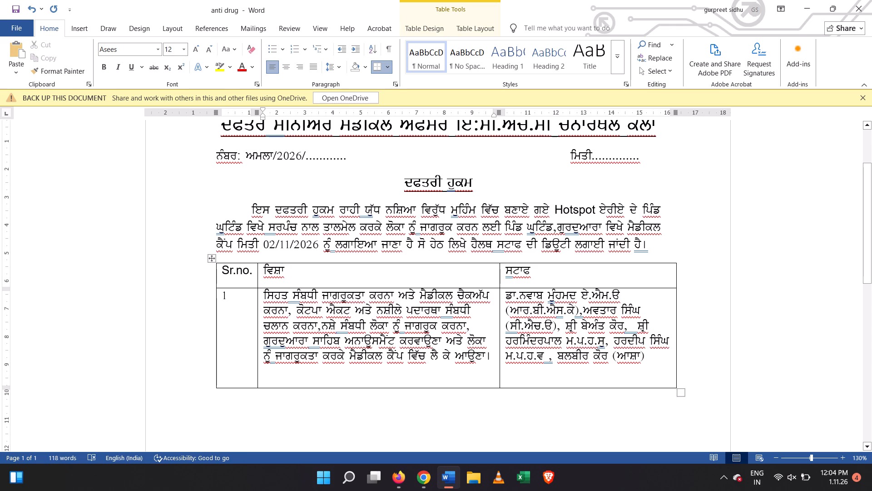
pyautogui.press('Right')
pyautogui.press('pagedown')
pyautogui.scroll(11, 306, 273)
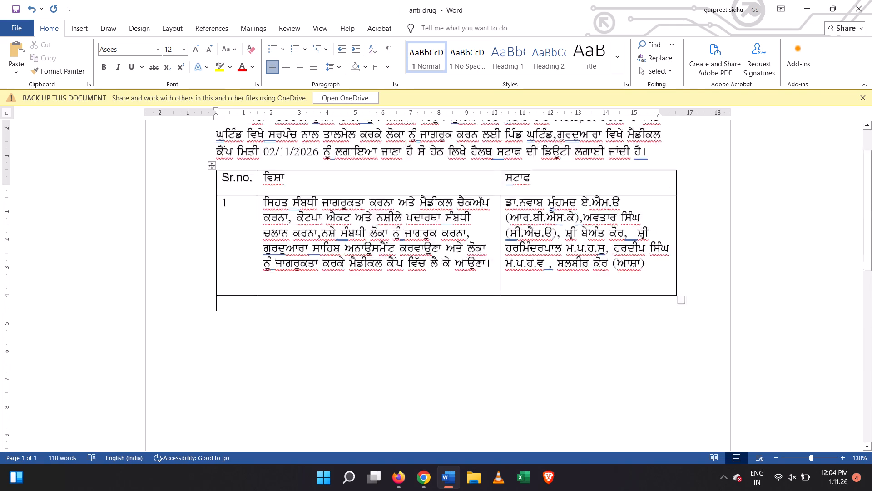
pyautogui.click(293, 342)
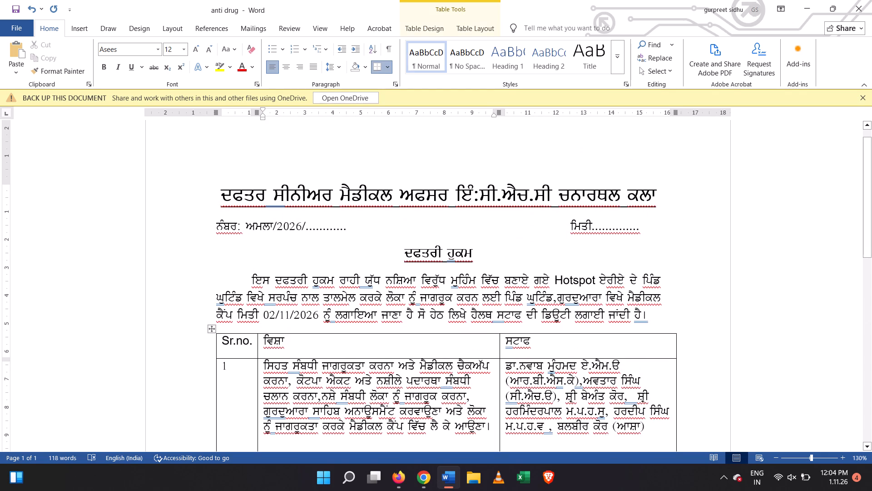
pyautogui.press('BackSpace')
pyautogui.hotkey('shift', '$')
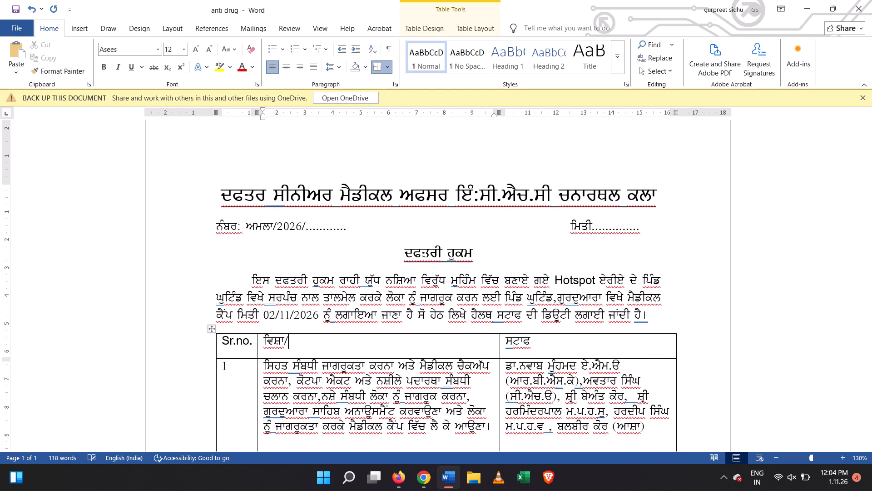
pyautogui.write(';zp')
pyautogui.write('fXs fv')
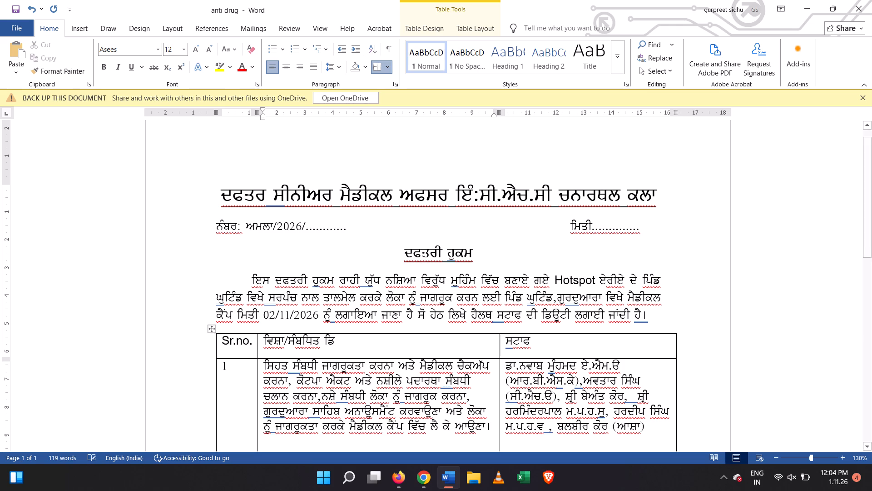
pyautogui.write('Tl[')
pyautogui.press('BackSpace')
pyautogui.press('BackSpace')
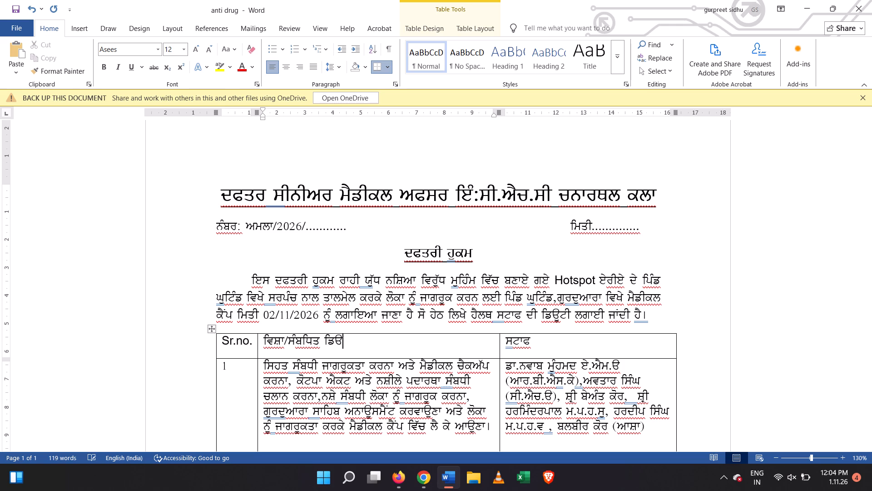
pyautogui.hotkey('shift', 'p')
pyautogui.press('BackSpace')
pyautogui.write('{n]')
pyautogui.press('BackSpace')
pyautogui.press('BackSpace')
pyautogui.write('Nhnk')
pyautogui.click(415, 356)
# Below the table, after a blank line, add the signature line "ਸੀਨੀਅਰ ਮੈਡੀਕਲ ਅਫਸਰ ਇੰ:" indented by nine tabs.
pyautogui.scroll(-1, 421, 358)
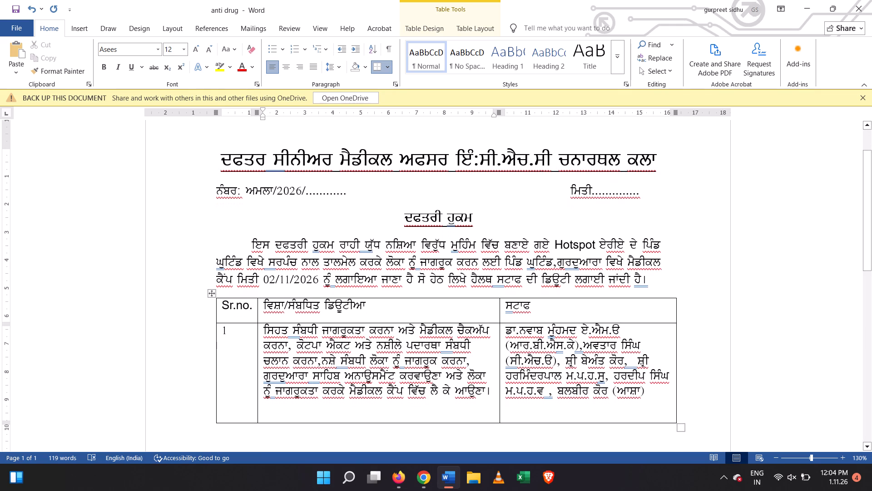
pyautogui.scroll(-1, 640, 348)
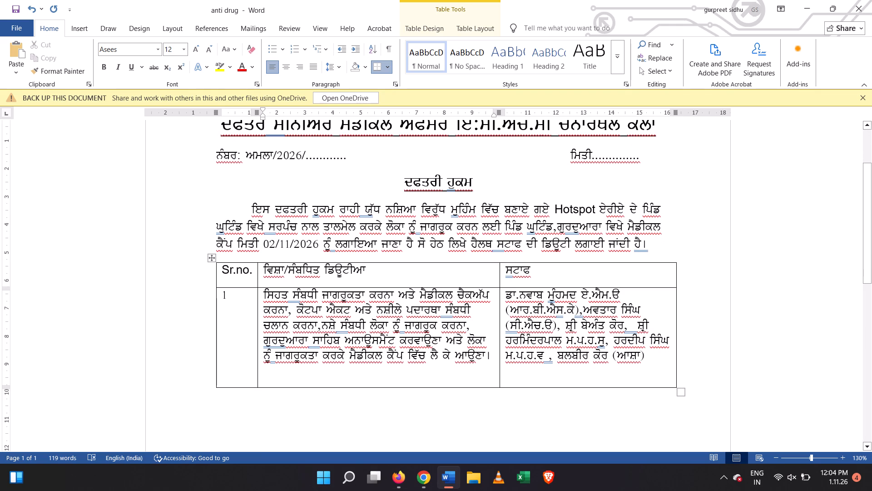
pyautogui.scroll(-2, 512, 303)
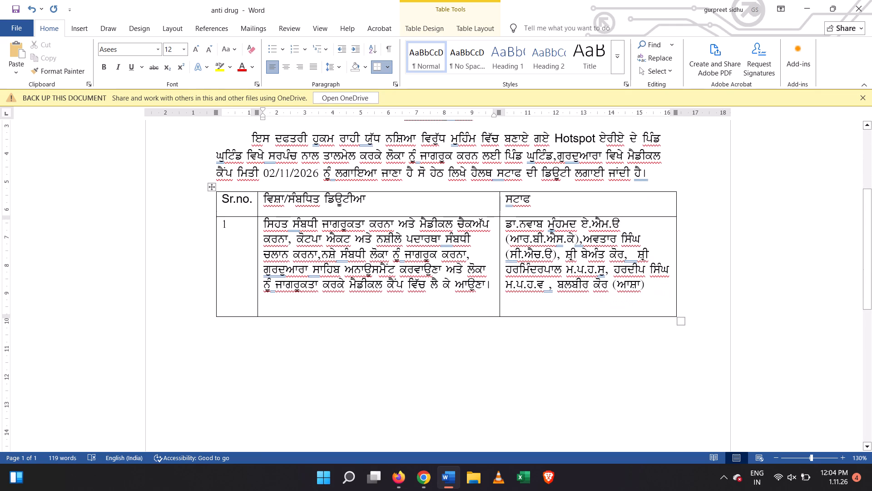
pyautogui.click(713, 325)
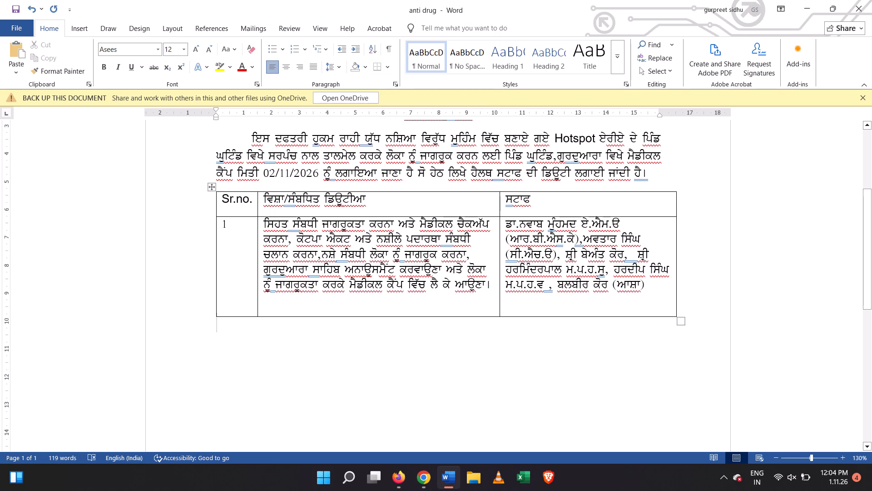
pyautogui.press('Return')
pyautogui.press('Tab')
pyautogui.press('Tab')
pyautogui.press('Tab')
pyautogui.press('Tab')
pyautogui.press('Tab')
pyautogui.press('Tab')
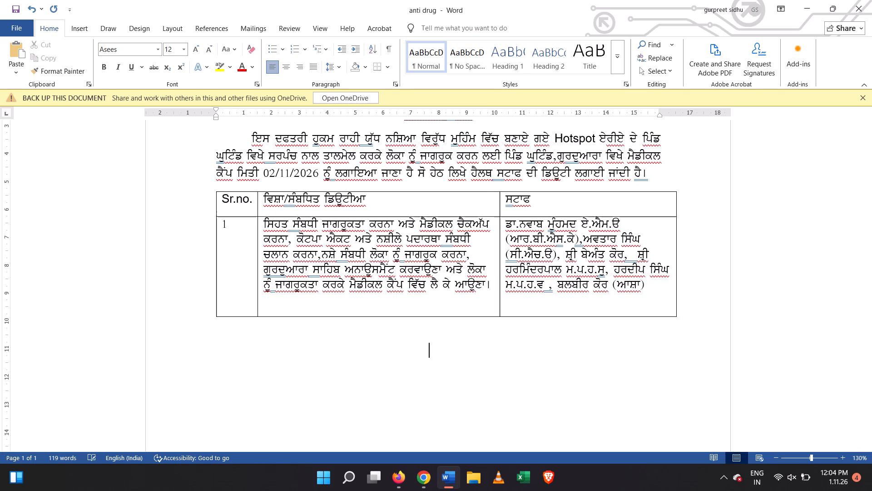
pyautogui.press('Tab')
pyautogui.press('Tab')
pyautogui.press('Tab')
pyautogui.write(';hH')
pyautogui.press('BackSpace')
pyautogui.write('Bhnw')
pyautogui.press('BackSpace')
pyautogui.write('o w?vhbd')
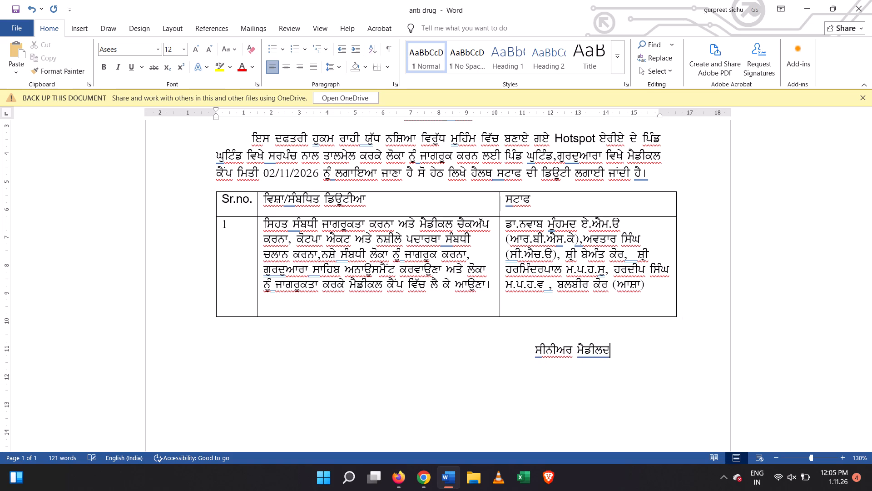
pyautogui.press('BackSpace')
pyautogui.press('BackSpace')
pyautogui.write('eb nc;o fJz')
pyautogui.hotkey('shift', 'l')
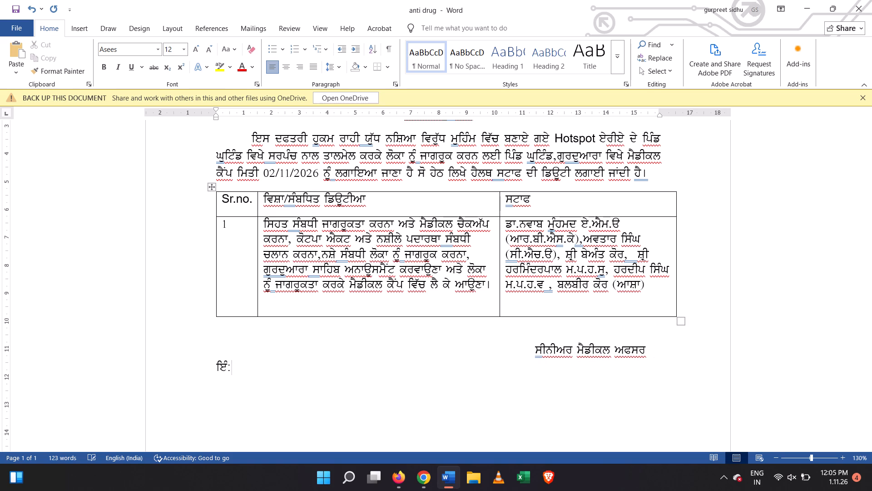
# Remove one tab before "ਸੀਨੀਅਰ" so the signature line, including "ਇੰ:", fits on a single line.
pyautogui.click(532, 355)
pyautogui.press('BackSpace')
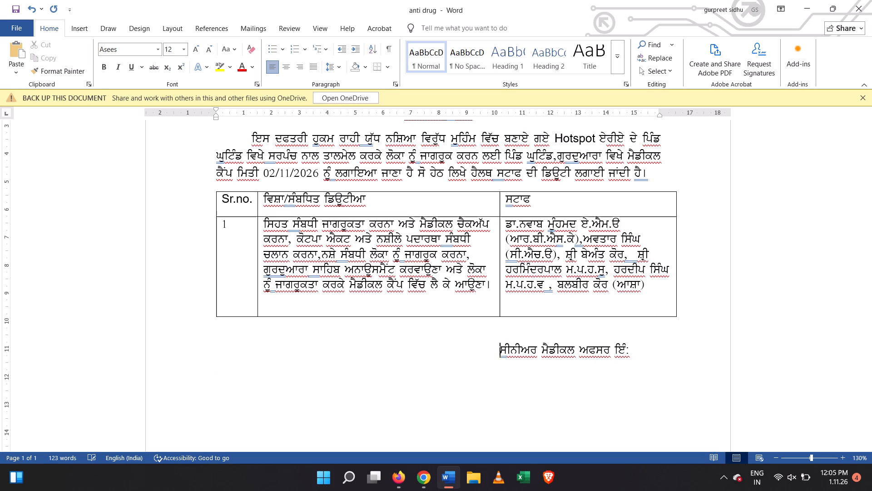
# Add a second signature line "ਸੀ.ਐਚ.ਸੀ ਚਨਾਰਥਲ ਕਲਾ।" under the first, indented by eight tabs to align with it.
pyautogui.click(651, 360)
pyautogui.press('Return')
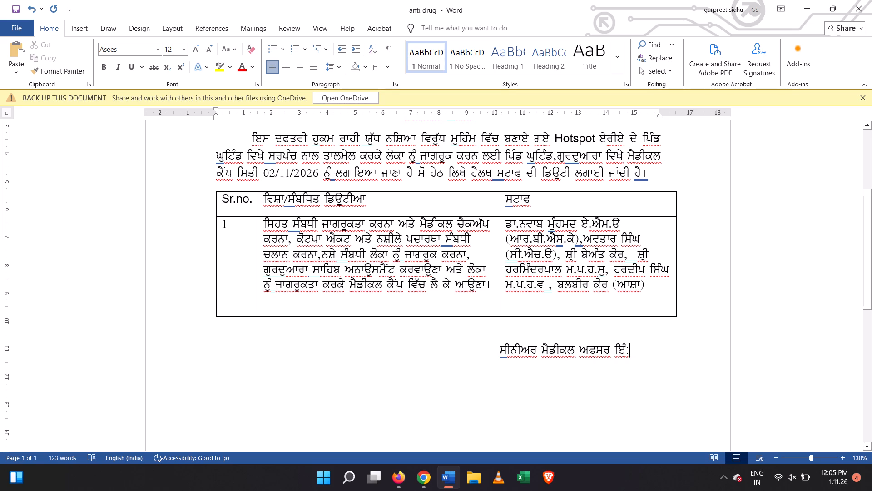
pyautogui.press('Tab')
pyautogui.press('Tab')
pyautogui.press('Tab')
pyautogui.press('Tab')
pyautogui.press('Tab')
pyautogui.press('Tab')
pyautogui.press('Tab')
pyautogui.press('Tab')
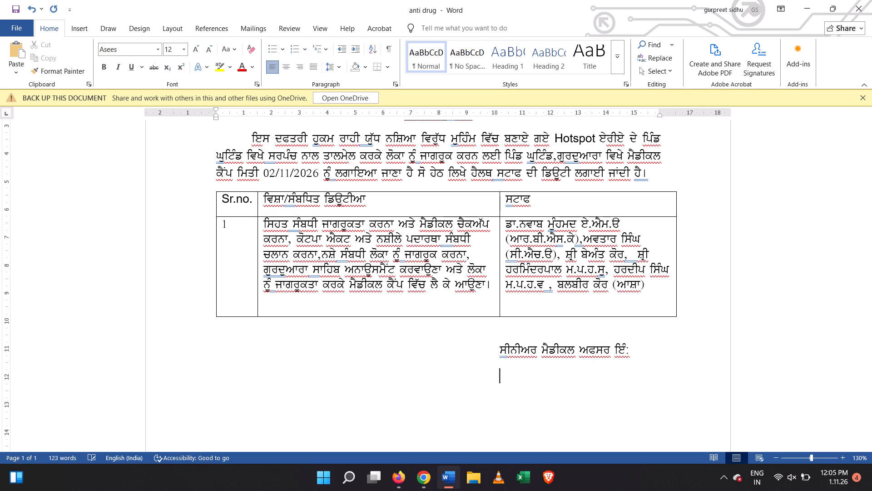
pyautogui.write(';hHn?uH;h e')
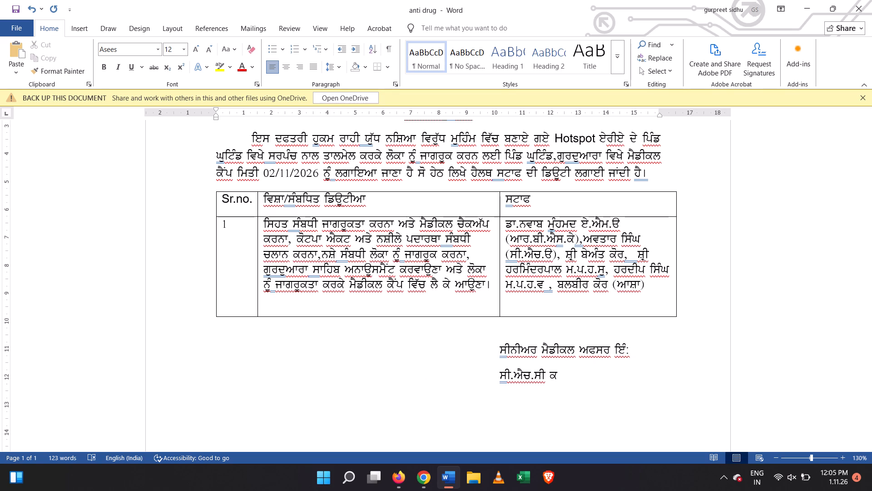
pyautogui.press('BackSpace')
pyautogui.write('uBkoEb ebl')
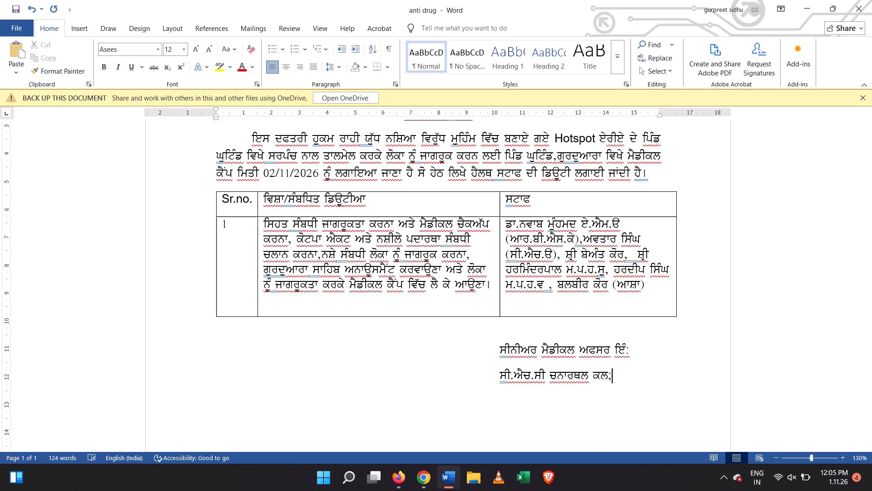
pyautogui.press('BackSpace')
pyautogui.write('k.')
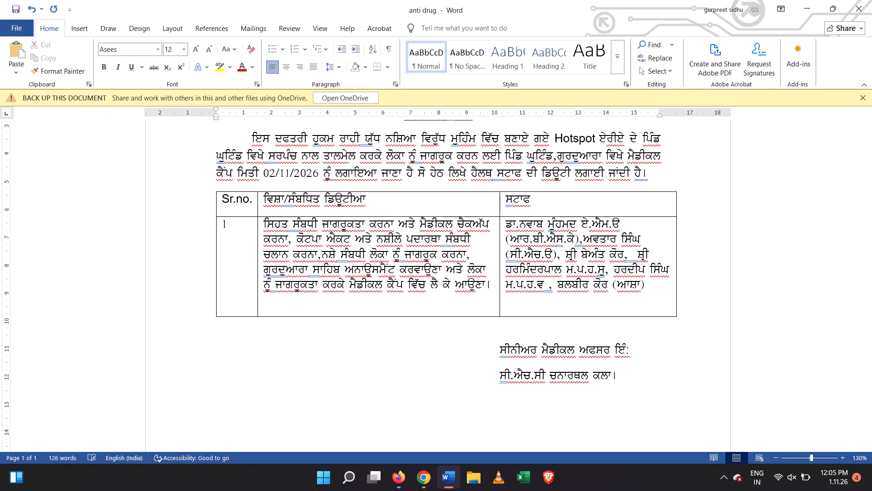
# Replace the colon and space after ਨੰਬਰ in the reference line with a slash, giving "ਨੰਬਰ/ਅਮਲਾ/2026/".
pyautogui.scroll(-2, 649, 360)
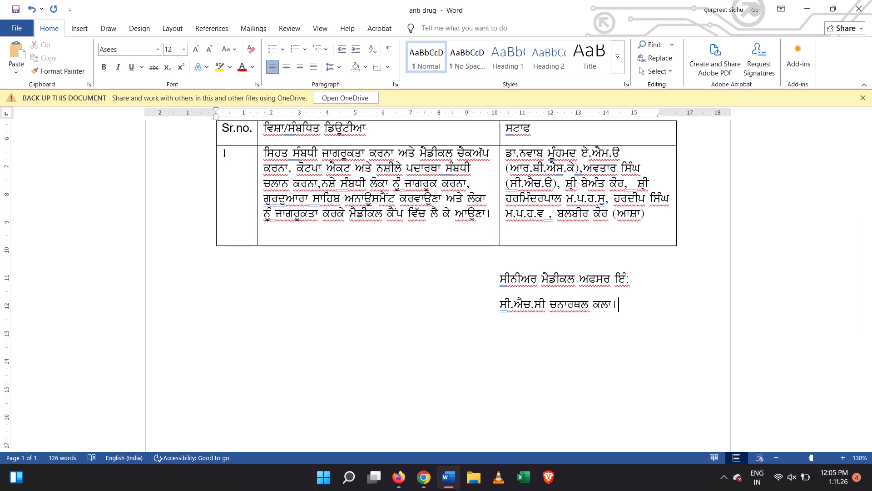
pyautogui.scroll(4, 740, 333)
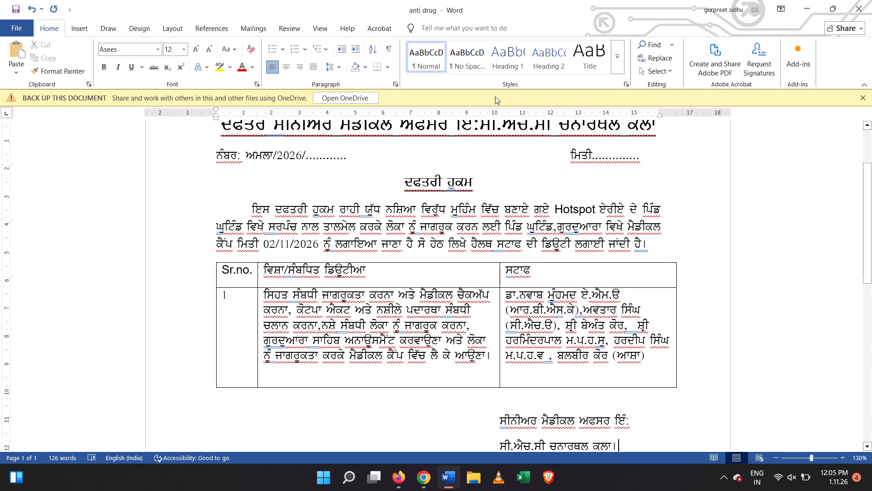
pyautogui.click(243, 156)
pyautogui.press('BackSpace')
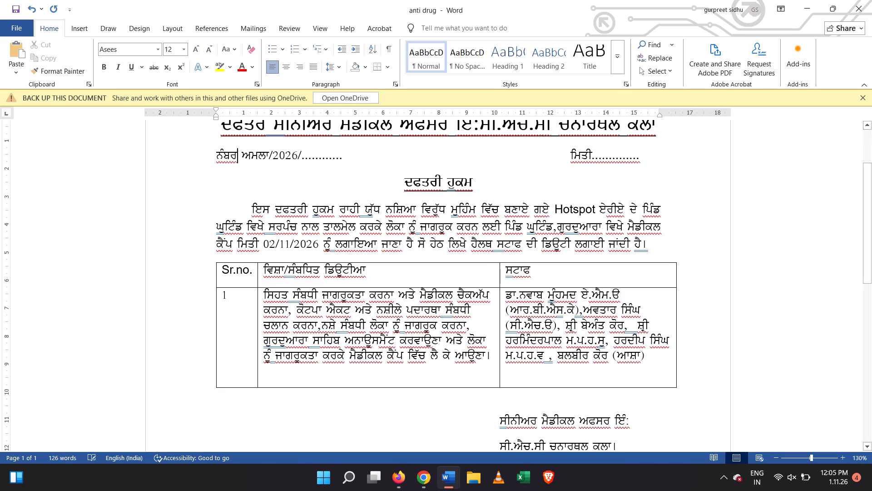
pyautogui.press('Delete')
pyautogui.hotkey('shift', '$')
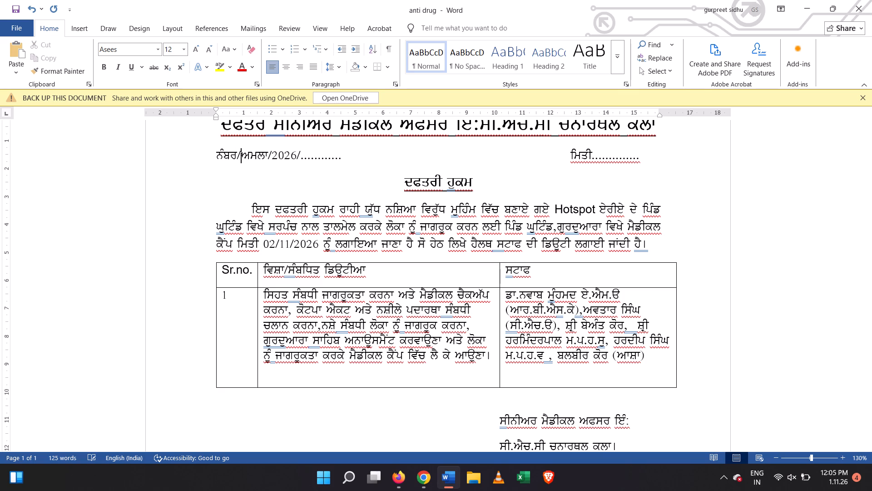
# Copy the ਨੰਬਰ and ਮਿਤੀ reference line from above the heading to below the signature block, leaving one blank line between.
pyautogui.moveTo(198, 150); pyautogui.dragTo(303, 155)
pyautogui.hotkey('ctrl', 'c')
pyautogui.scroll(-4, 689, 260)
pyautogui.click(663, 299)
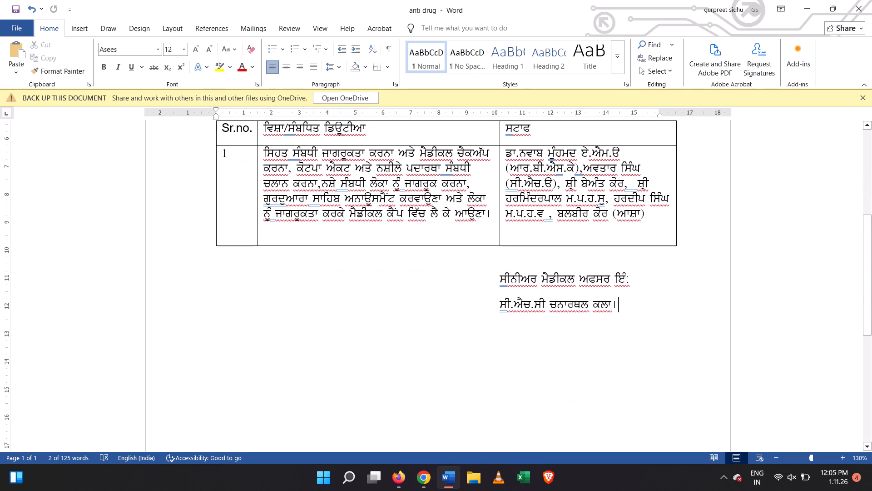
pyautogui.press('Return')
pyautogui.press('Return')
pyautogui.hotkey('ctrl', 'v')
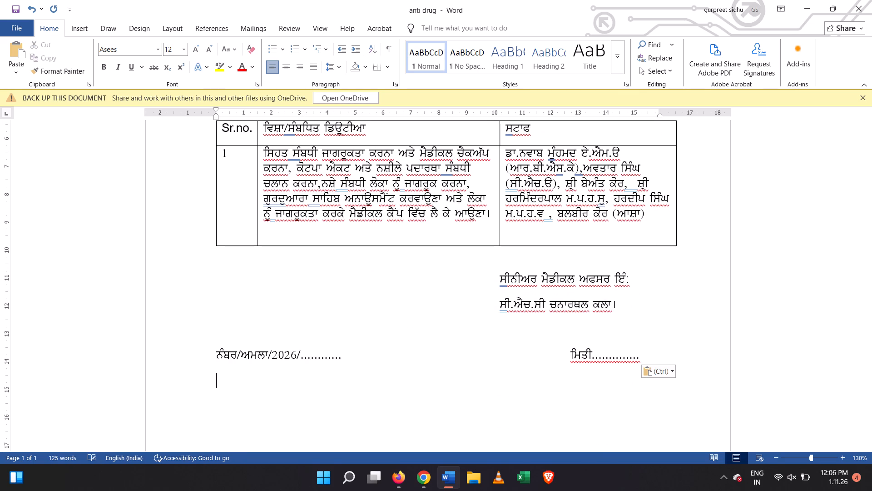
# Set the line spacing of the two signature lines below the table to 1.0.
pyautogui.moveTo(499, 279); pyautogui.dragTo(616, 292)
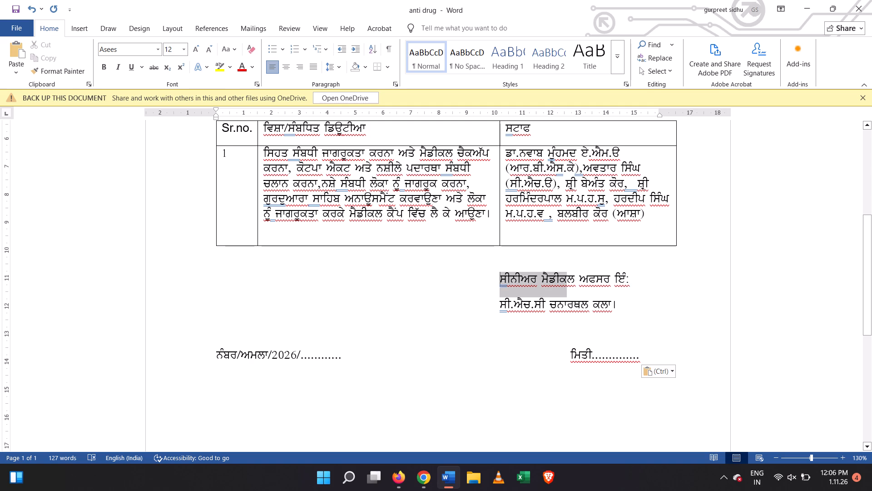
pyautogui.moveTo(616, 292); pyautogui.dragTo(668, 301)
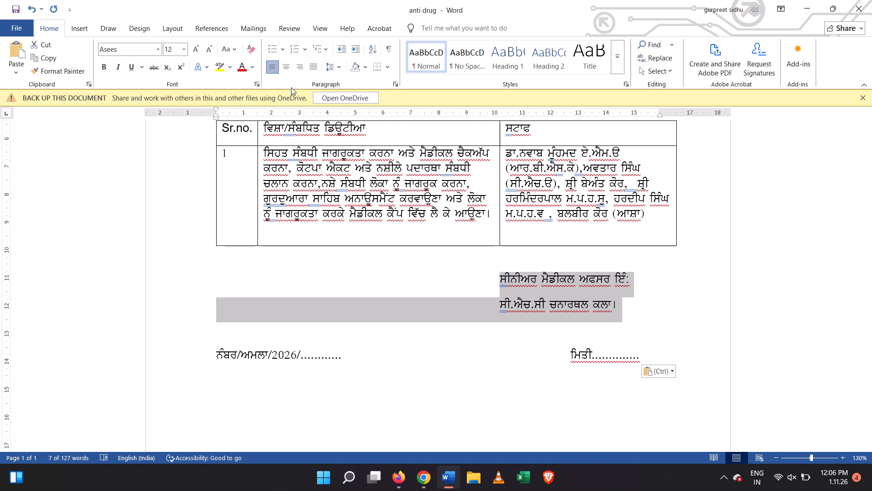
pyautogui.click(336, 70)
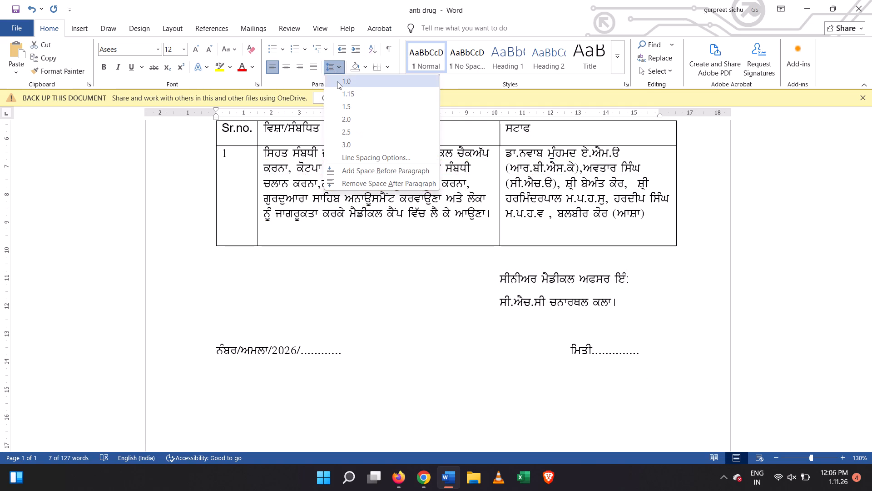
pyautogui.click(337, 81)
# Remove the space after paragraph from the two signature lines below the table.
pyautogui.click(332, 62)
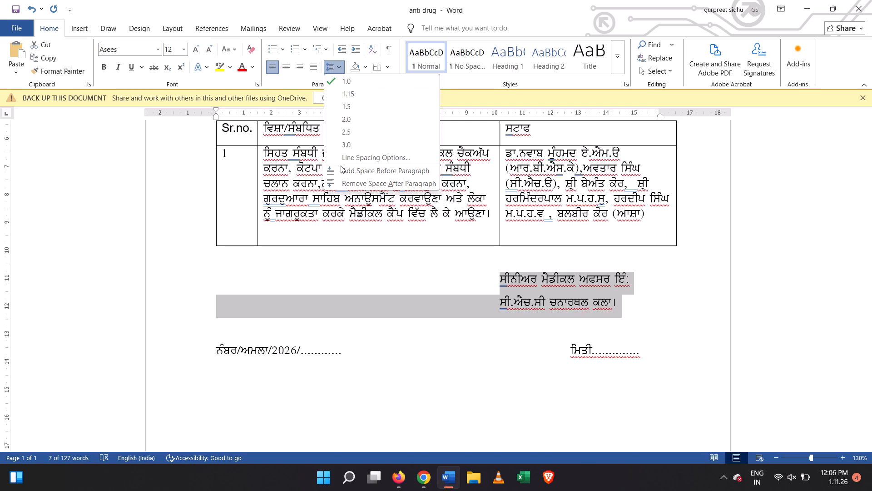
pyautogui.click(365, 180)
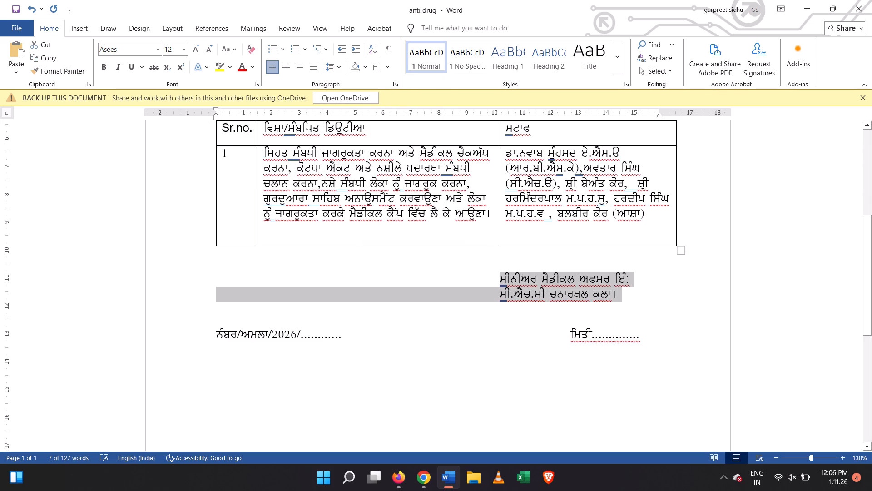
pyautogui.click(647, 316)
# Copy the two-line signature block, including the blank line above it, to below the second ਨੰਬਰ and ਮਿਤੀ reference line, leaving a gap between.
pyautogui.moveTo(488, 268); pyautogui.dragTo(624, 301)
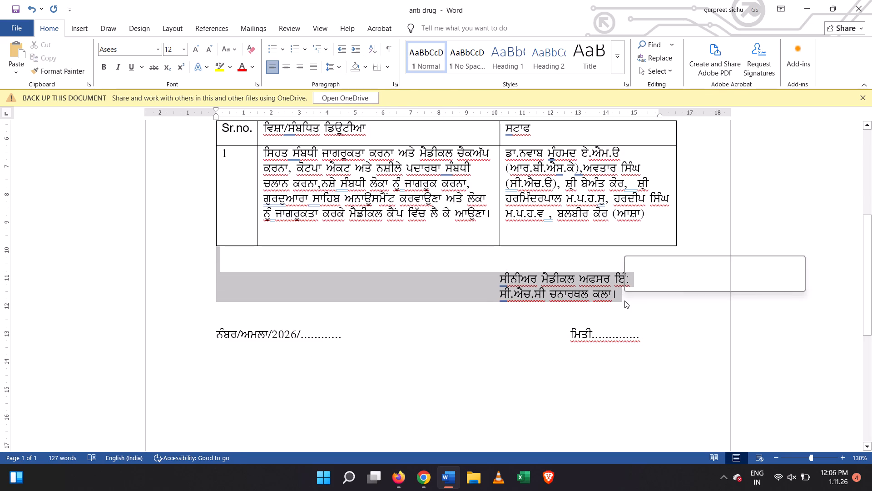
pyautogui.hotkey('ctrl', 'x')
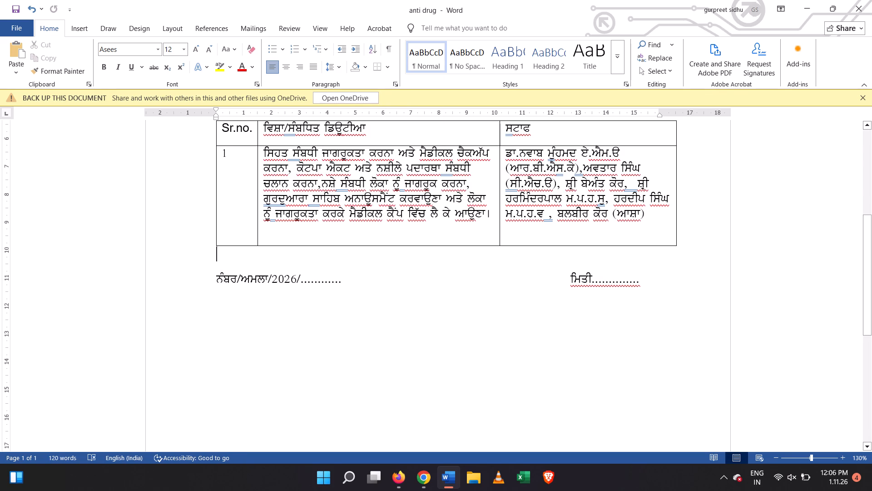
pyautogui.hotkey('ctrl', 'c')
pyautogui.hotkey('ctrl', 'z')
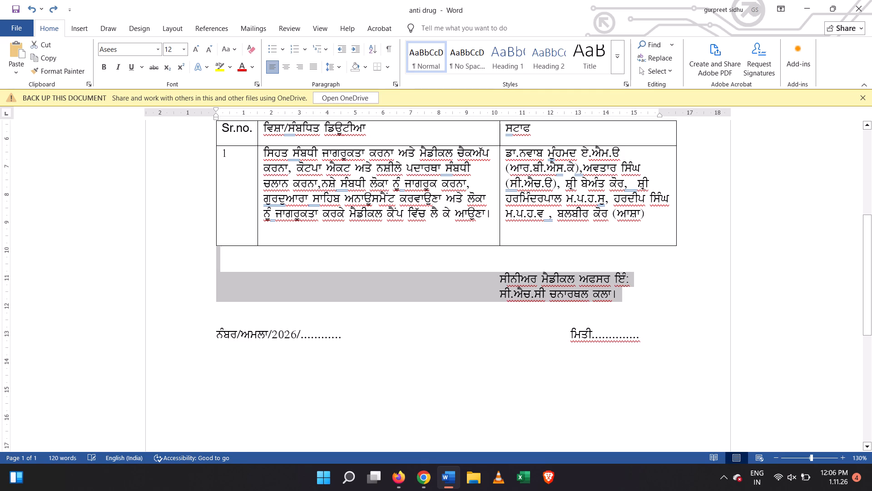
pyautogui.hotkey('ctrl', 'c')
pyautogui.click(679, 342)
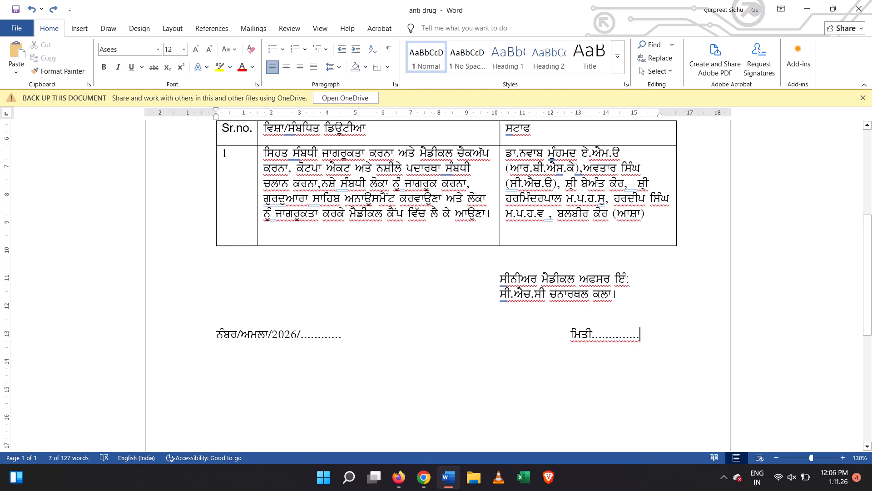
pyautogui.press('Return')
pyautogui.press('Return')
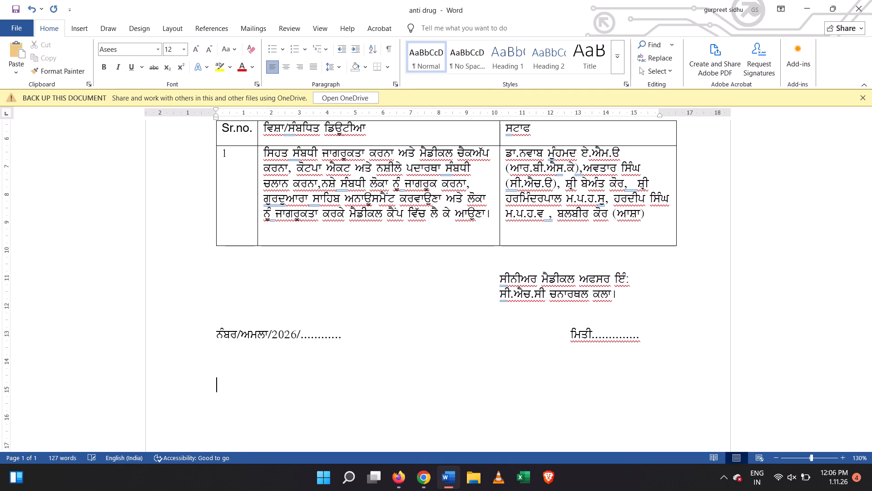
pyautogui.press('Tab')
pyautogui.press('Tab')
pyautogui.press('Tab')
pyautogui.press('Tab')
pyautogui.press('Tab')
pyautogui.press('Tab')
pyautogui.press('Tab')
pyautogui.press('Tab')
pyautogui.hotkey('ctrl', 'v')
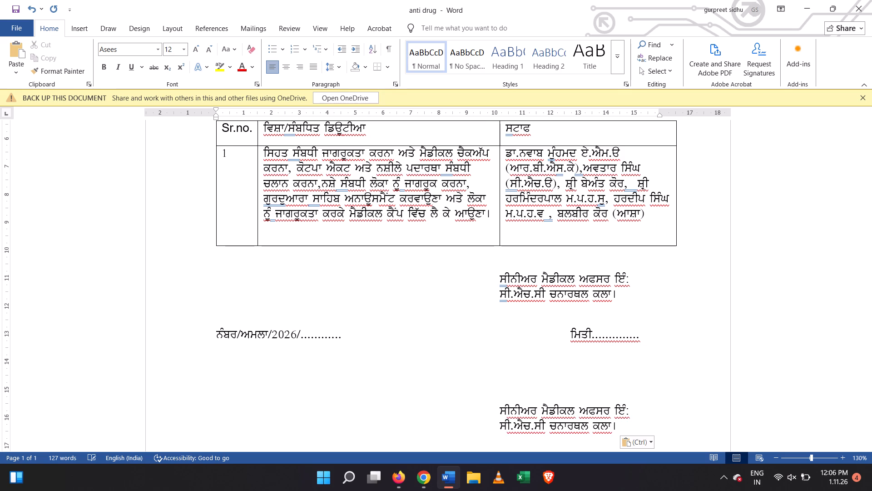
# Start the copy-distribution list on a new line under the second reference line with "ਉਤਾਰ:1.ਮਾਨ".
pyautogui.click(696, 339)
pyautogui.press('Return')
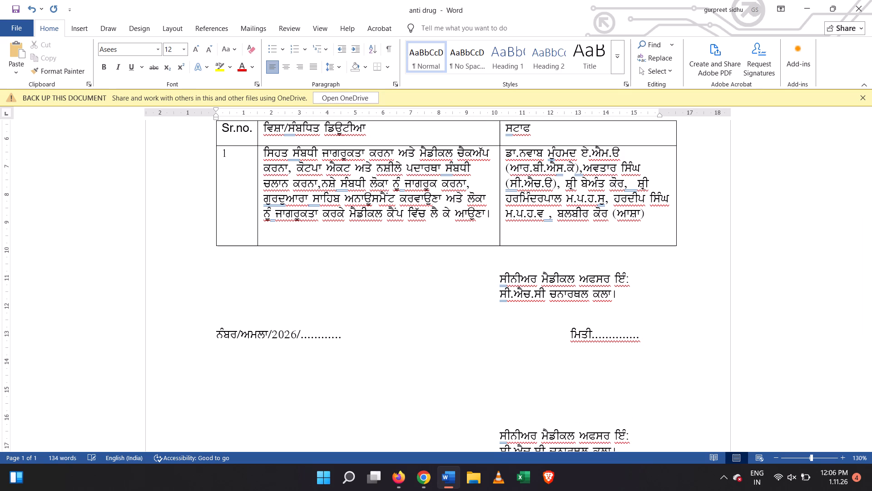
pyautogui.write('T[skoL')
pyautogui.write('1H')
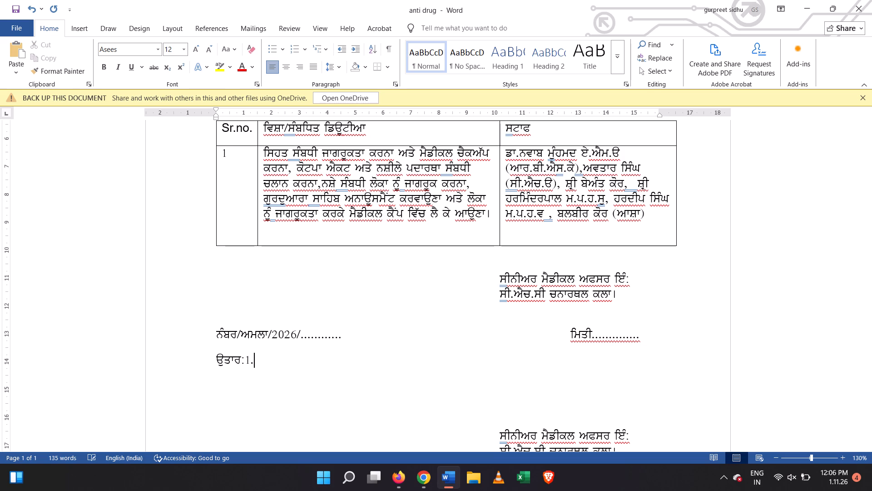
pyautogui.write('wkB')
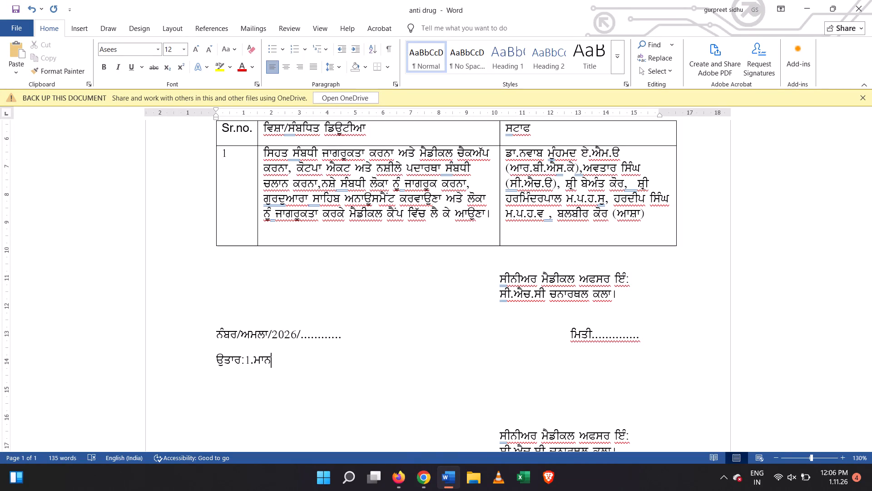
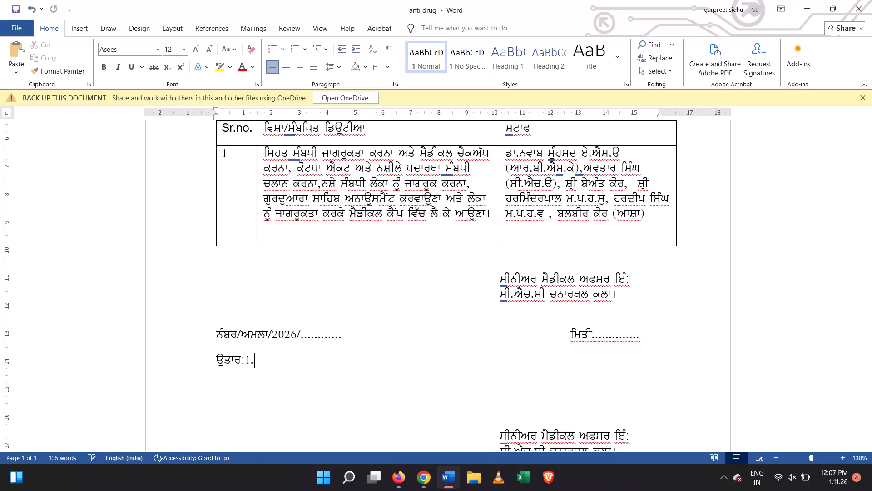
# Enter the first copy recipient after "ਉਤਾਰ:1." as "ਸਿਵਲ ਸਰਜਨ,ਫਤਿਹਗੜ੍ਹ ਸਾਹਿਬ".
pyautogui.write('f;tb n')
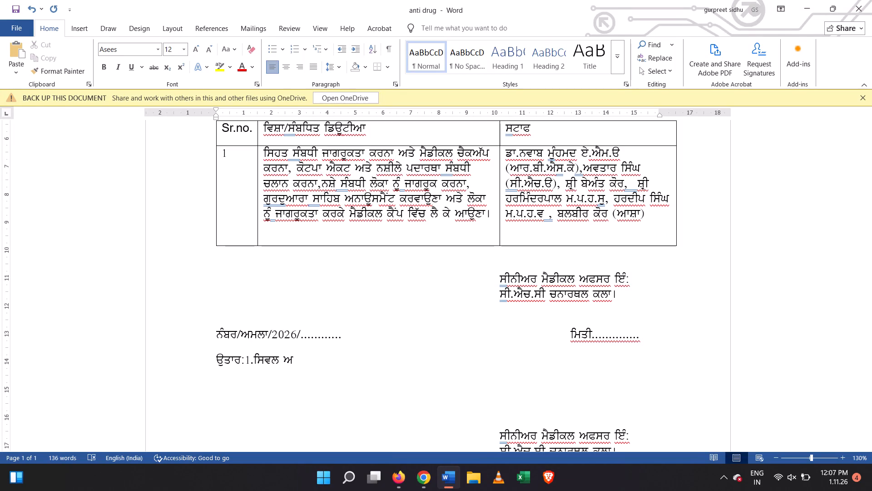
pyautogui.press('BackSpace')
pyautogui.press('l')
pyautogui.press('BackSpace')
pyautogui.write(';oiB')
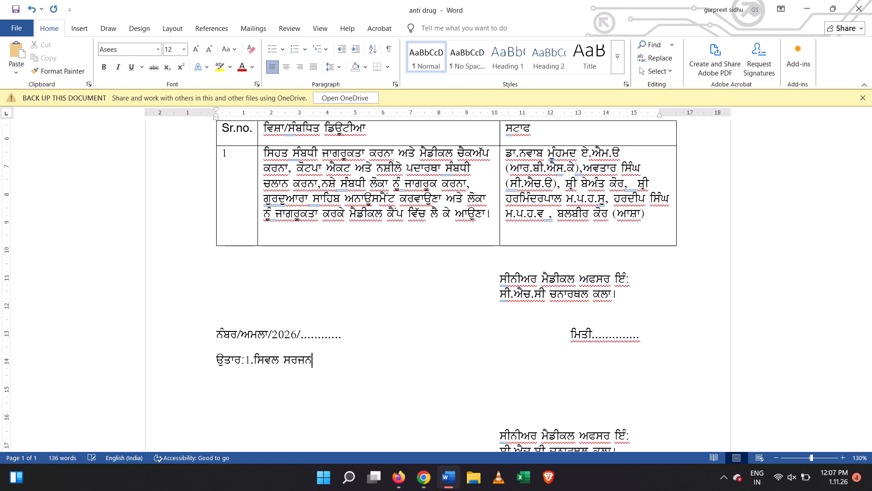
pyautogui.press('space')
pyautogui.press('c')
pyautogui.press('BackSpace')
pyautogui.press('BackSpace')
pyautogui.press(',')
pyautogui.write('cfsjrVq')
pyautogui.press('BackSpace')
pyautogui.write('Q')
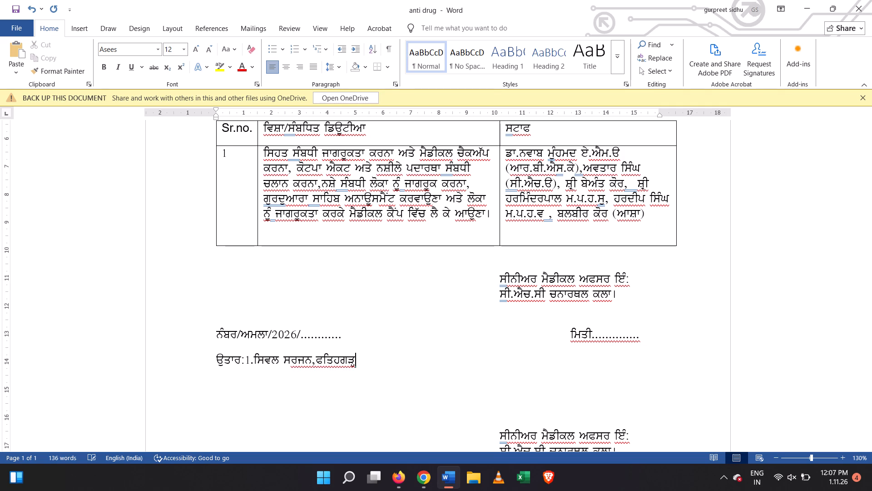
pyautogui.press('space')
pyautogui.write(';k')
pyautogui.write('fjp')
pyautogui.press('space')
# Complete the first copy-distribution entry with "ਜੀ ਨੂੰ ਸੂਚਨਾ ਹਿੱਤ।".
pyautogui.press('i')
pyautogui.write('h Bz[')
pyautogui.press('BackSpace')
pyautogui.write('{ ;{uBk fjZSj.')
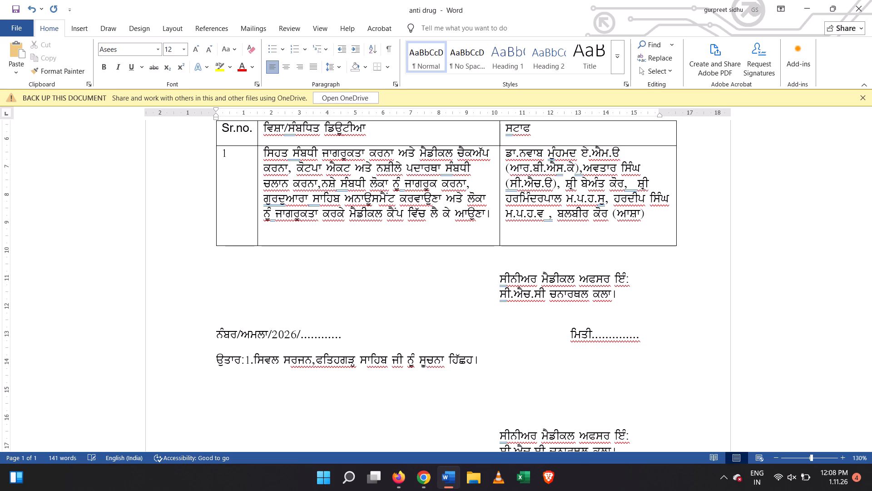
pyautogui.press('BackSpace')
pyautogui.press('BackSpace')
pyautogui.press('BackSpace')
pyautogui.press('s')
pyautogui.press('.')
# Start a new line below the first copy-distribution entry and remove the surplus blank line above the second signature block.
pyautogui.press('Return')
pyautogui.press('Down')
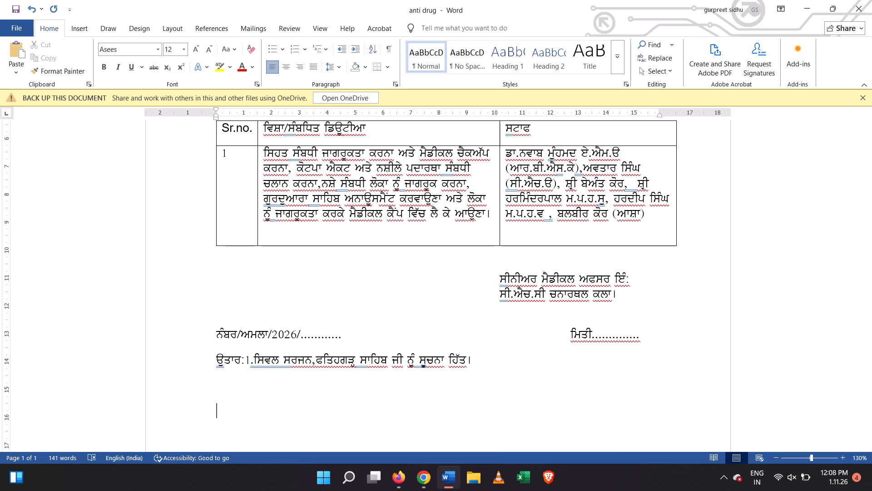
pyautogui.hotkey('shift', 'h')
pyautogui.press('BackSpace')
pyautogui.press('BackSpace')
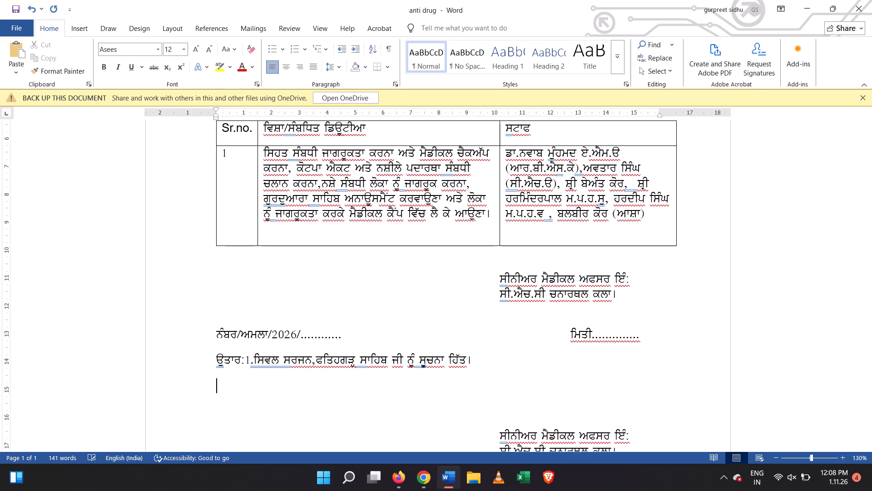
pyautogui.press('Down')
pyautogui.press('BackSpace')
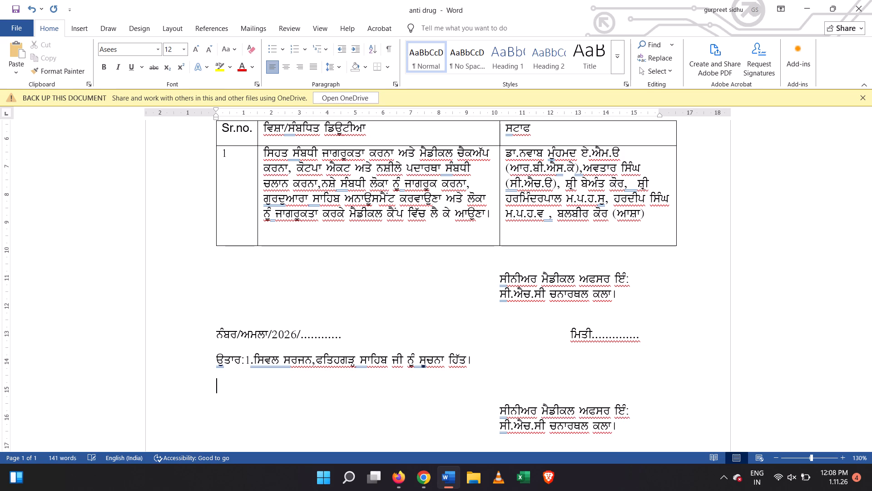
# Enter the second copy recipient as "2. ਡੀ.ਐਮ.ਸੀ ਫਤਿਹਗੜ੍ਹ ਸਾਹਿਬ".
pyautogui.press('2')
pyautogui.hotkey('shift', 'h')
pyautogui.press('space')
pyautogui.write('vhH')
pyautogui.press('n')
pyautogui.write('?w')
pyautogui.write('H;h')
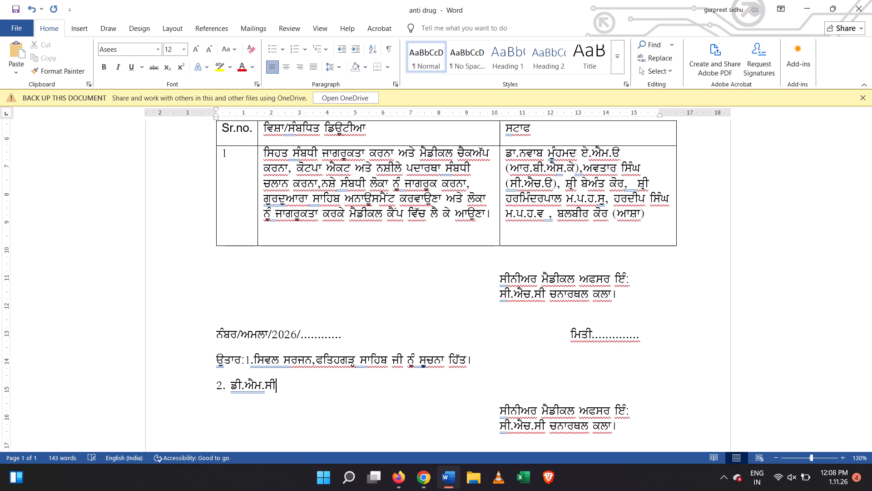
pyautogui.press('space')
pyautogui.write('cfjs')
pyautogui.press('BackSpace')
pyautogui.press('BackSpace')
pyautogui.write('sjrVQ ;kfj;')
pyautogui.press('BackSpace')
pyautogui.press('p')
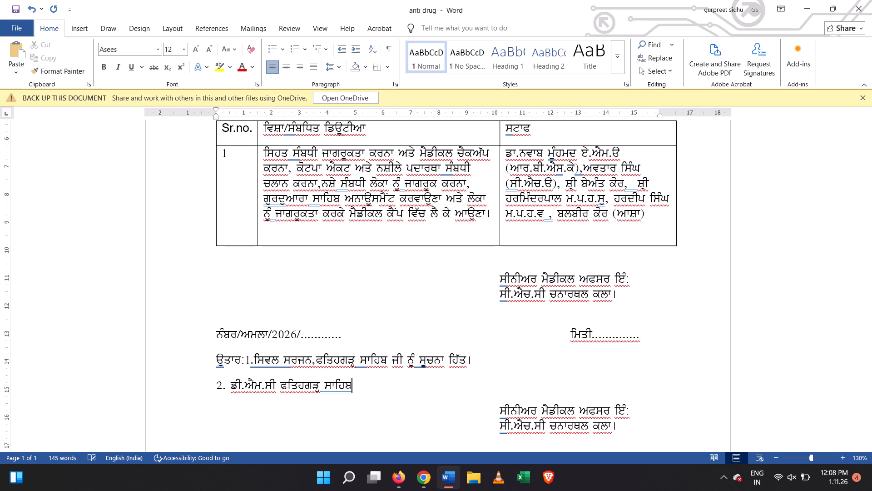
# Complete the second copy-distribution entry with "ਜੀ ਨੂੰ ਸੂਚਨਾ ਹਿੱਤ।" and start a new line.
pyautogui.press('space')
pyautogui.write('ih Bz{ ;{U')
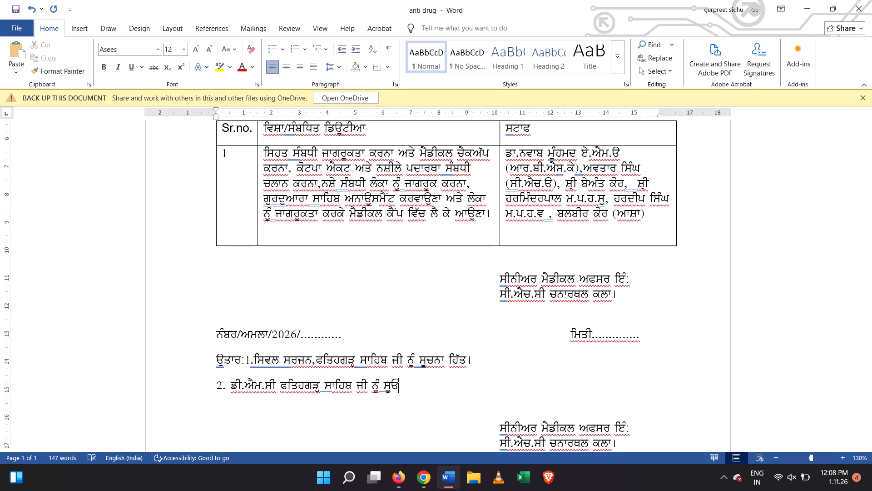
pyautogui.press('BackSpace')
pyautogui.press('u')
pyautogui.write('Bk fjZs.')
pyautogui.press('Return')
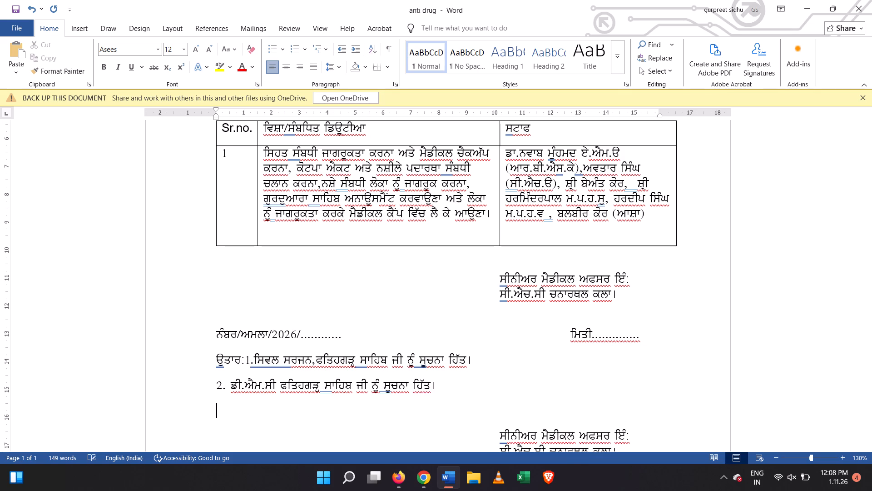
# Enter the third copy recipient as "3. ਐਸ.ਡੀ.ਐਮ ਅਮਲੋਹ".
pyautogui.press('3')
pyautogui.hotkey('shift', 'h')
pyautogui.press('space')
pyautogui.write('n?;HvhHn?w')
pyautogui.press('space')
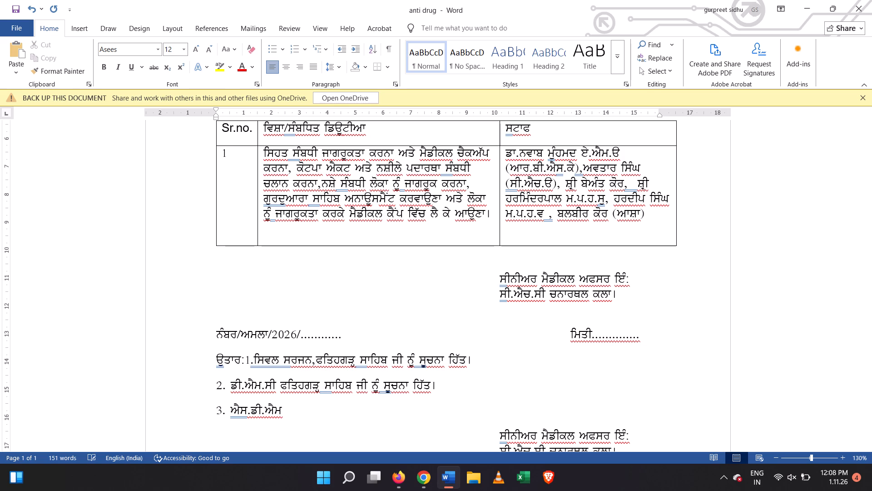
pyautogui.write("nwb'")
pyautogui.hotkey('ctrl', 'z')
pyautogui.write('j')
pyautogui.press('space')
# Complete the third copy-distribution entry with "ਜੀ ਨੂੰ ਸੂਚਨਾ ਹਿੱਤ ।" and start a new line.
pyautogui.press('i')
pyautogui.press('i')
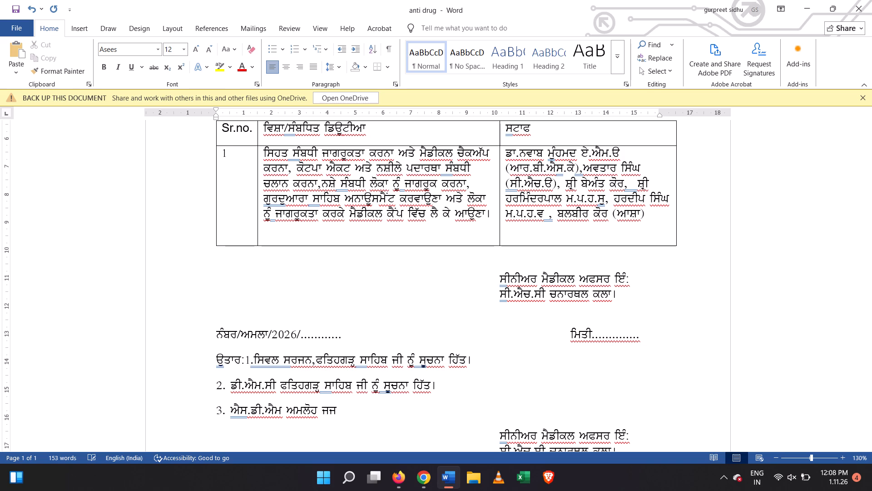
pyautogui.press('BackSpace')
pyautogui.write('h Bz{ ;{uBk')
pyautogui.press('space')
pyautogui.write('jf')
pyautogui.press('BackSpace')
pyautogui.press('BackSpace')
pyautogui.write('fjZs')
pyautogui.press('space')
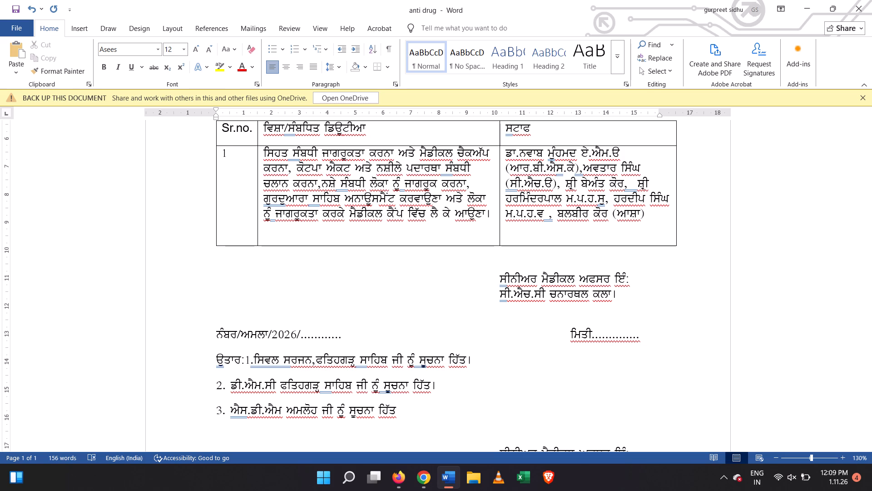
pyautogui.press('.')
pyautogui.press('Return')
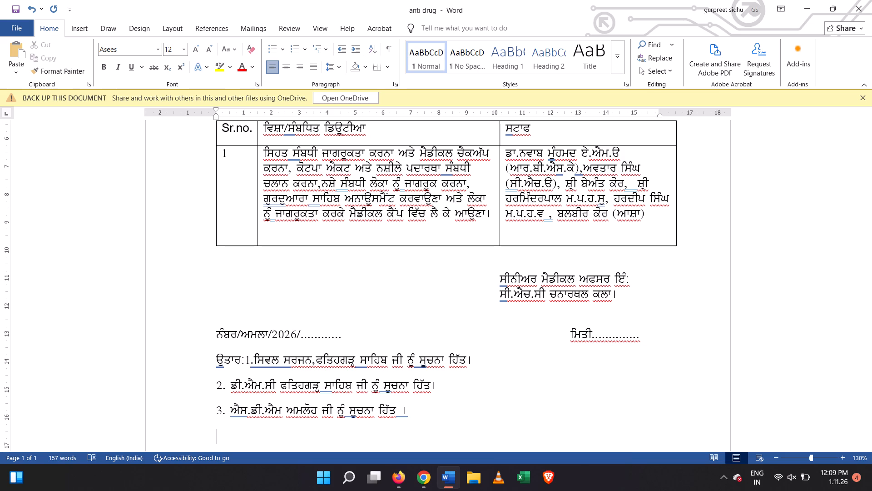
# Enter the fourth copy recipient as "4. ਬੀ.ਡੀ.ਪੀ.ੳ ਅਮਲੋਹ".
pyautogui.press('5')
pyautogui.press('BackSpace')
pyautogui.write('4H')
pyautogui.press('space')
pyautogui.press('v')
pyautogui.press('BackSpace')
pyautogui.write('phH')
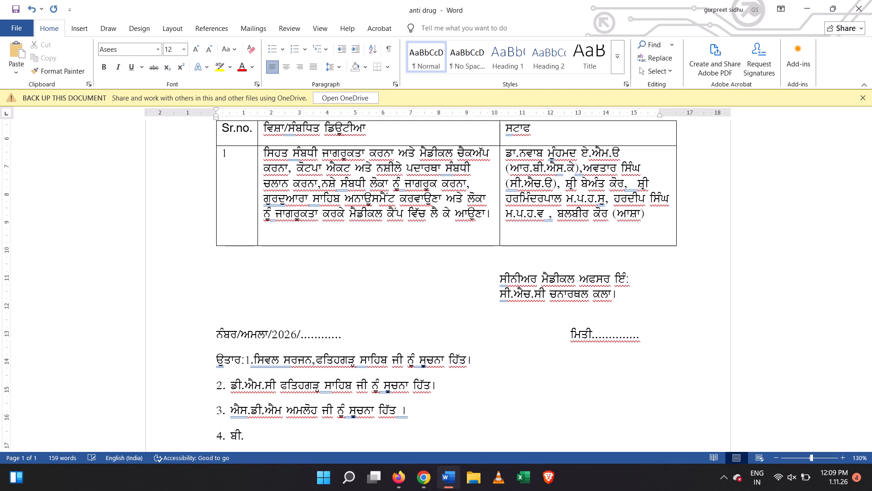
pyautogui.write('vhHgh')
pyautogui.press('space')
pyautogui.press('BackSpace')
pyautogui.write('HT')
pyautogui.press('space')
pyautogui.write("nwb'")
pyautogui.hotkey('ctrl', 'z')
pyautogui.write('j')
pyautogui.press('space')
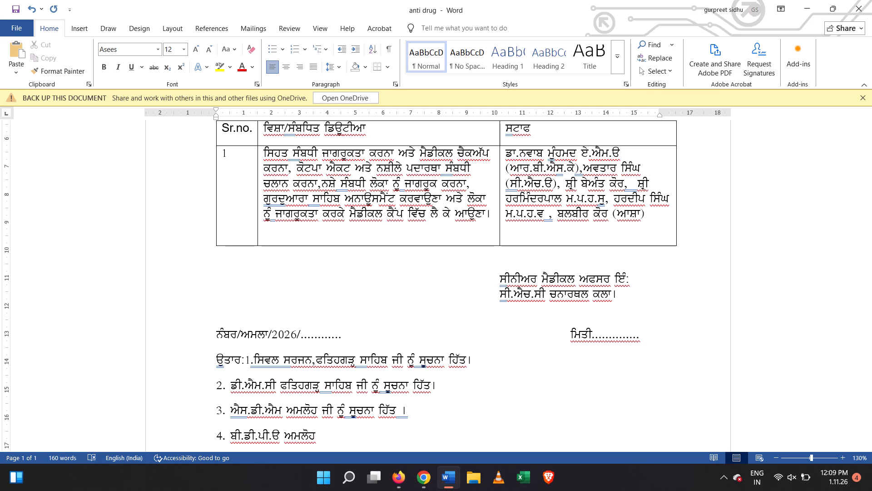
# Complete the fourth copy-distribution entry with "ਜੀ ਨੂੰ ਸੂਚਨਾ ਹਿੱਤ।".
pyautogui.write('ih Bz{ ;{uBk jf')
pyautogui.press('BackSpace')
pyautogui.press('BackSpace')
pyautogui.write('fjZs.')
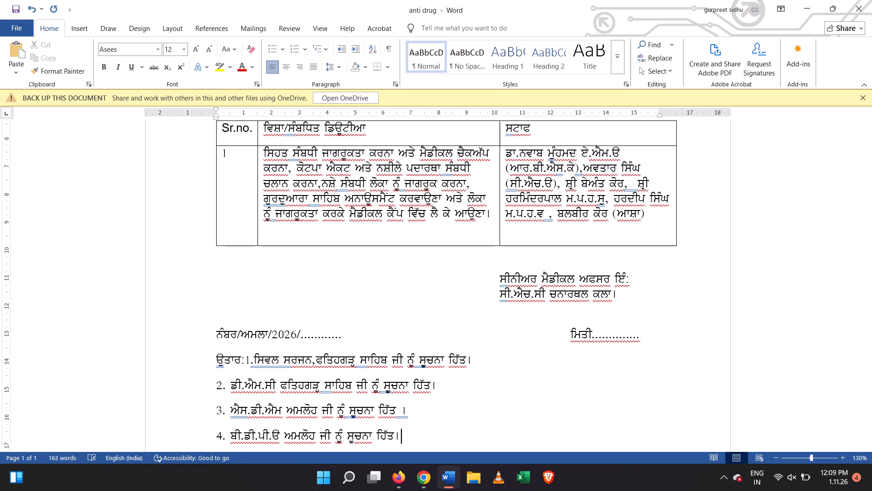
# Start a note line between the duty table and the first signature block with the label "ਨੋਟ:".
pyautogui.click(428, 260)
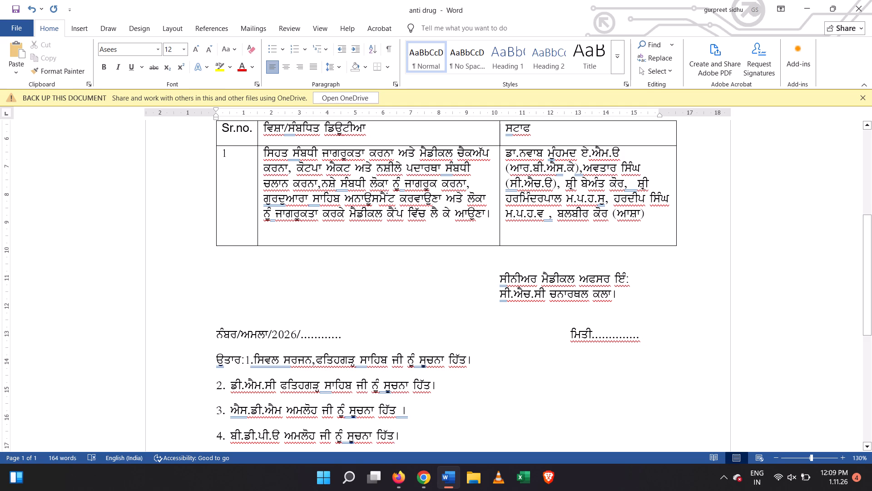
pyautogui.press('space')
pyautogui.press('Return')
pyautogui.press('b')
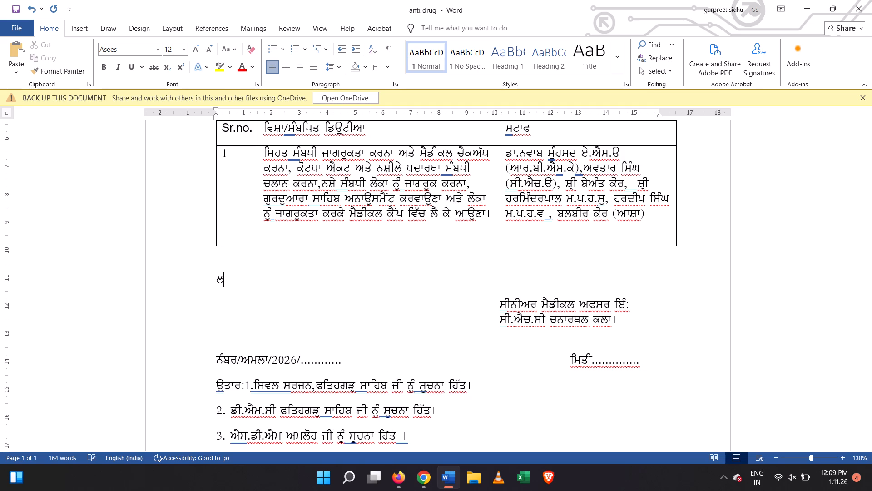
pyautogui.press('BackSpace')
pyautogui.write("B'N")
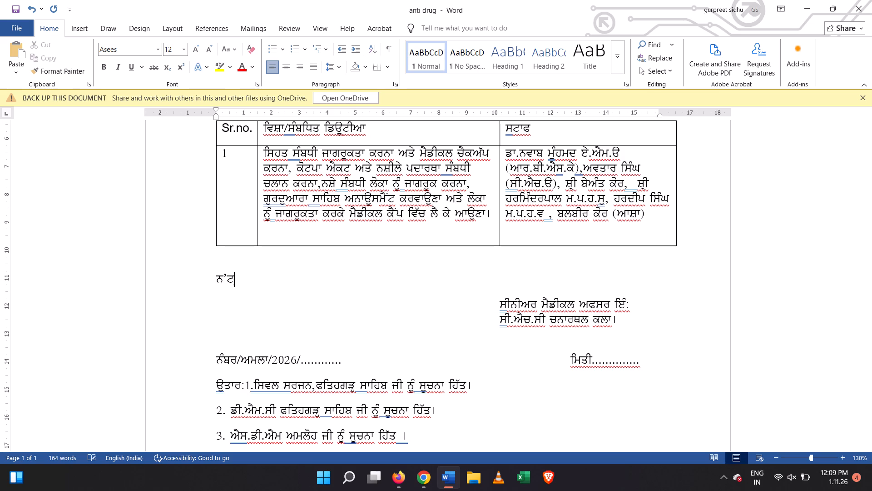
pyautogui.hotkey('ctrl', 'z')
pyautogui.hotkey('ctrl', 'z')
pyautogui.write('NL')
pyautogui.press('space')
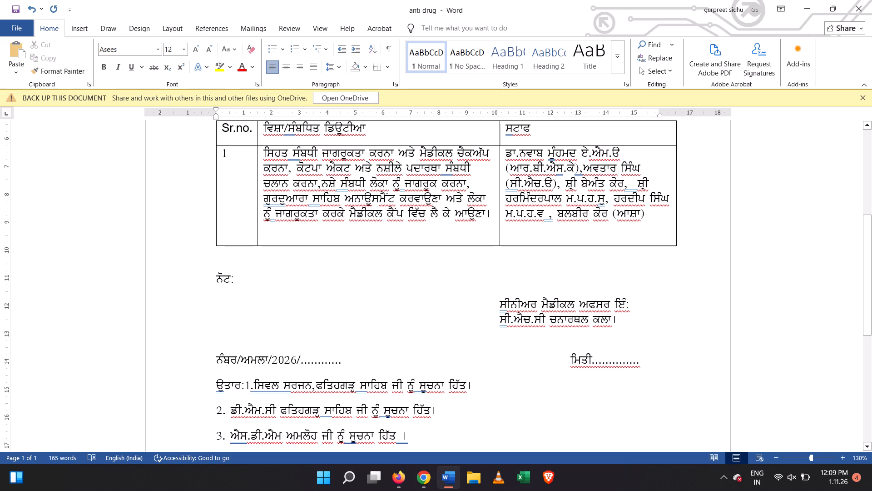
# Begin the note's sentence with "ਕੈਂਪ ਵਾਲੇ ਦਿਨ ਕਿਸੇ ਵੀ ਅਧਿਕਾਰੀ/ਕਰਮਚਾਰੀ ਨੂੰ".
pyautogui.write('e?Af')
pyautogui.press('space')
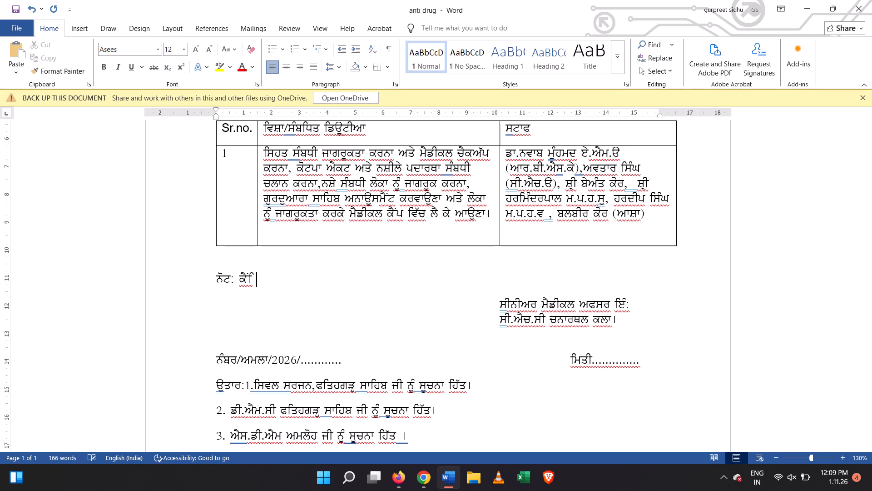
pyautogui.press('BackSpace')
pyautogui.press('BackSpace')
pyautogui.write('g tkb/ fD')
pyautogui.press('BackSpace')
pyautogui.write('dB fe;/ th')
pyautogui.press('space')
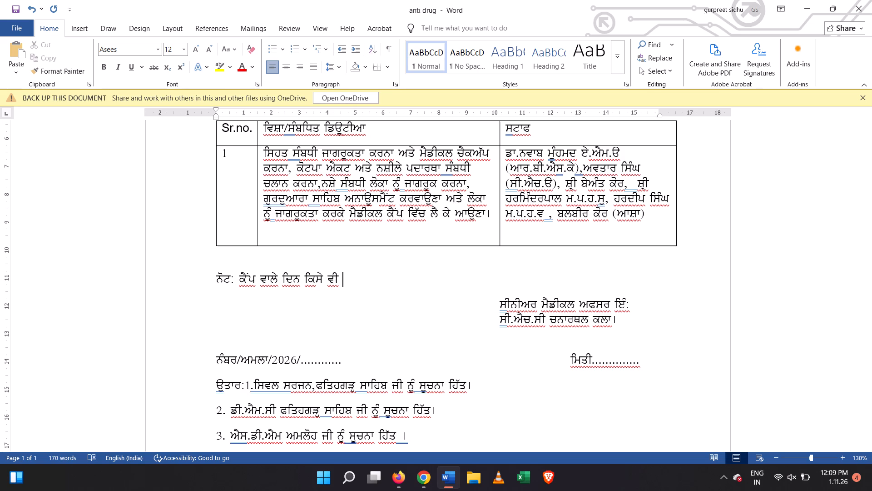
pyautogui.write('nfXekoh')
pyautogui.write('$eowukoh Bz"')
pyautogui.press('BackSpace')
pyautogui.write('{')
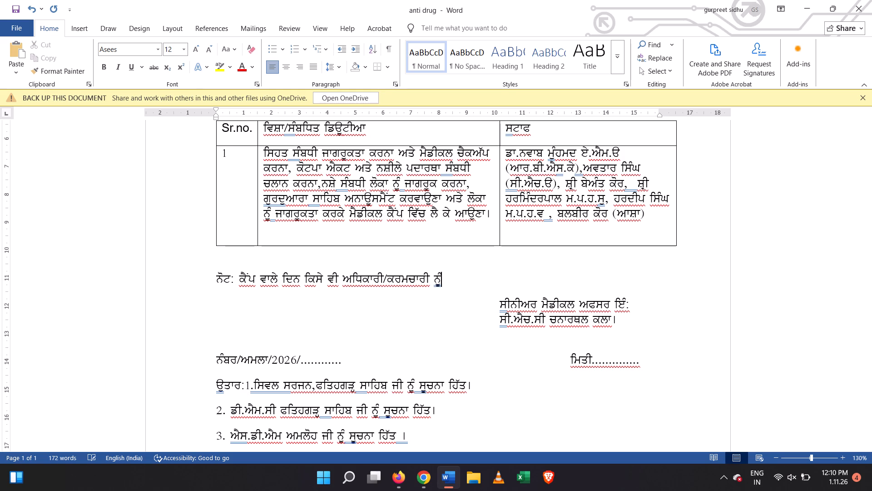
pyautogui.press('space')
# Finish the note with "ਛੁੱਟੀ ਨਹੀ ਦਿੱਤੀ ਜਾਵੇਗੀ।" and add an empty line below it.
pyautogui.write('S[ZNh')
pyautogui.press('space')
pyautogui.write('BJh')
pyautogui.press('BackSpace')
pyautogui.press('BackSpace')
pyautogui.write('jh fdX')
pyautogui.press('BackSpace')
pyautogui.write('Zshi')
pyautogui.press('BackSpace')
pyautogui.press('space')
pyautogui.write('ikt/rh')
pyautogui.press(',')
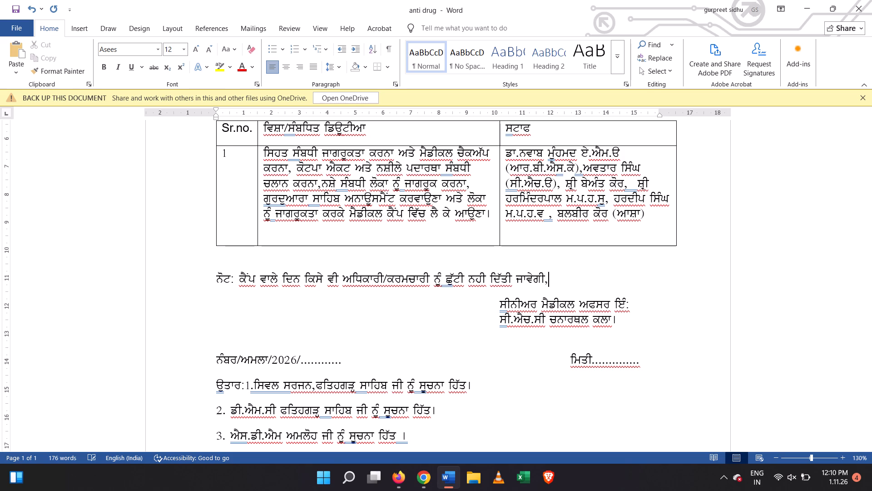
pyautogui.press('BackSpace')
pyautogui.press('.')
pyautogui.press('Return')
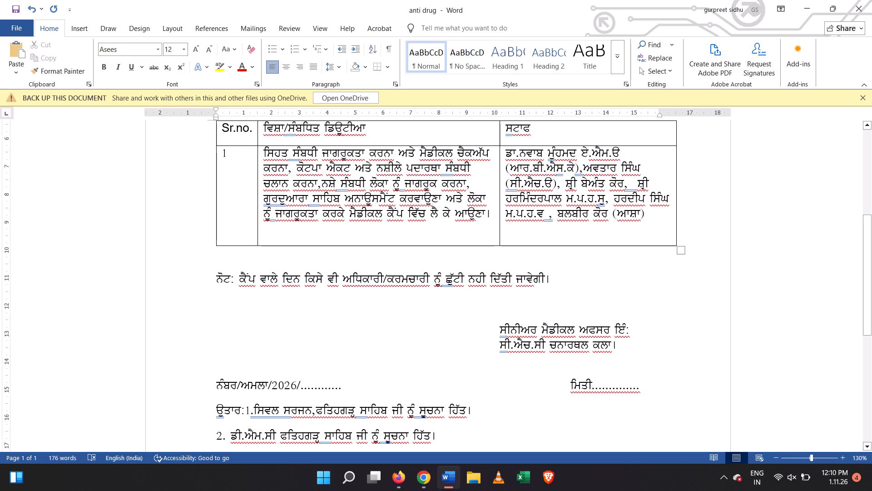
# Shift both lines of the signature block below the note slightly closer to the right margin with four spaces each.
pyautogui.click(497, 330)
pyautogui.press('Tab')
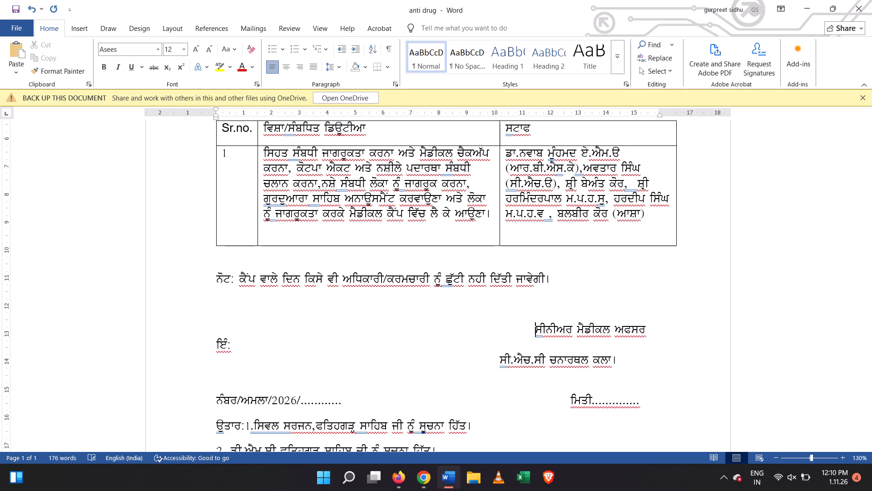
pyautogui.press('BackSpace')
pyautogui.press('space')
pyautogui.press('space')
pyautogui.press('space')
pyautogui.press('space')
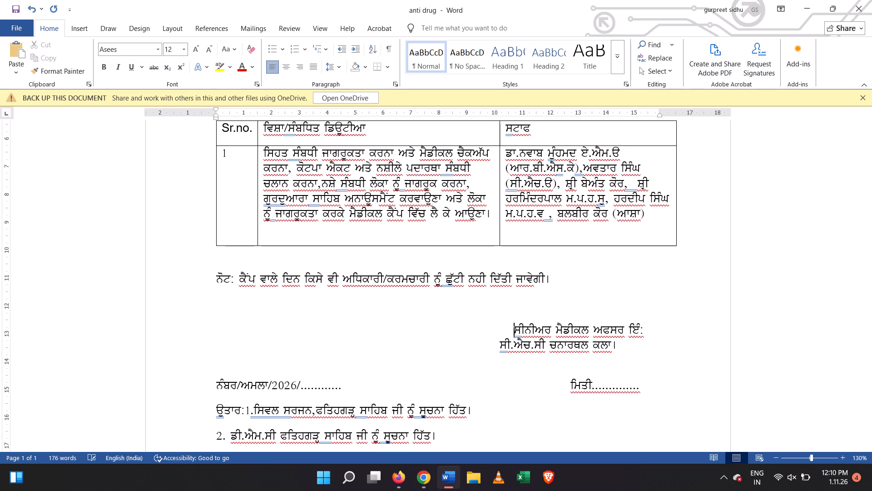
pyautogui.click(486, 346)
pyautogui.press('space')
pyautogui.press('space')
pyautogui.press('space')
pyautogui.press('space')
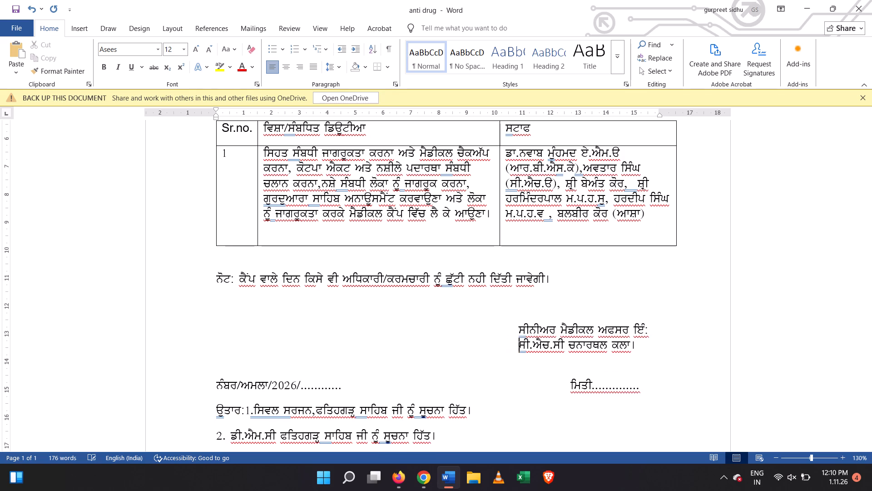
# Shift both lines of the signature block below the copy list closer to the right margin with three spaces each.
pyautogui.scroll(-4, 505, 341)
pyautogui.click(497, 389)
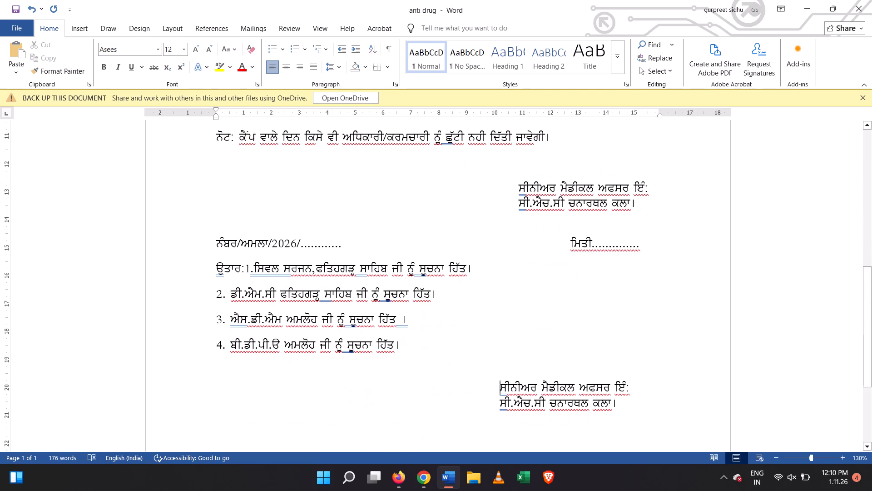
pyautogui.press('space')
pyautogui.press('space')
pyautogui.press('space')
pyautogui.click(492, 404)
pyautogui.press('space')
pyautogui.press('space')
pyautogui.press('space')
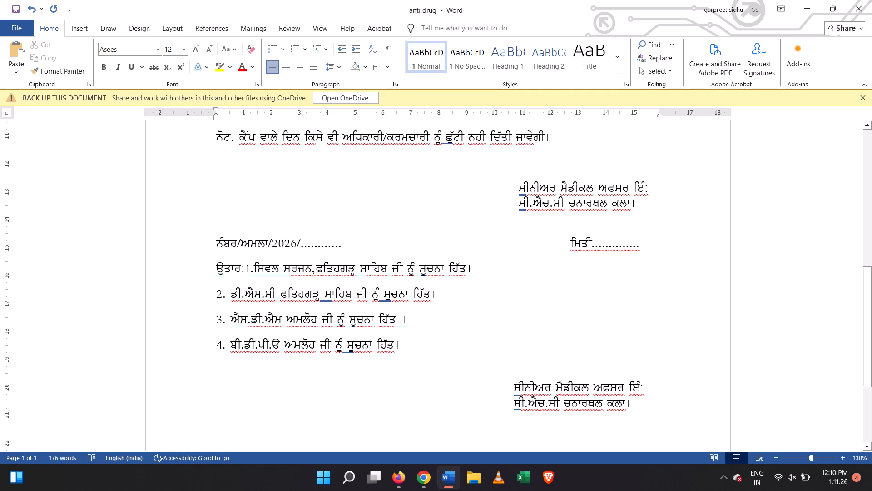
# Set the line spacing of the four copy-distribution entries to 1.0.
pyautogui.moveTo(167, 272); pyautogui.dragTo(173, 339)
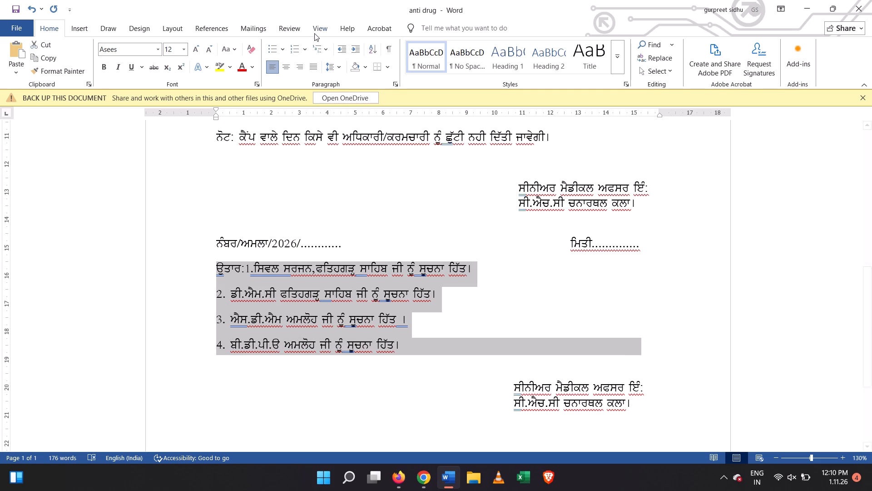
pyautogui.click(332, 74)
pyautogui.click(340, 65)
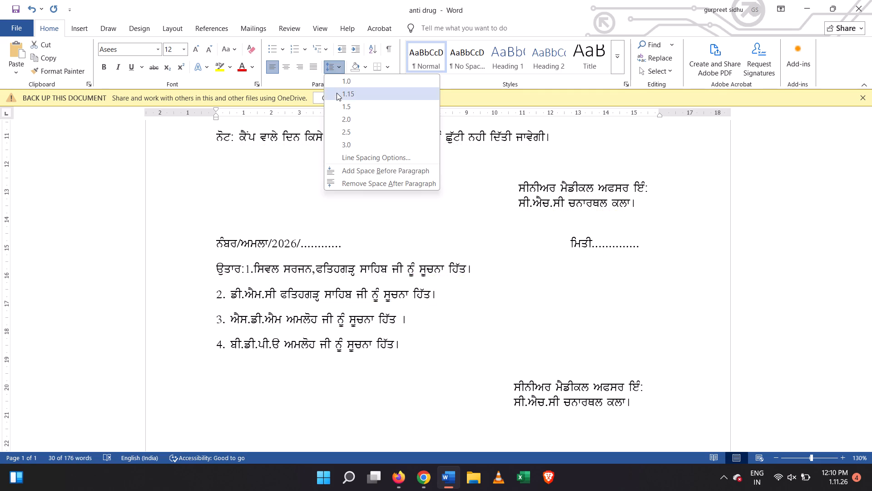
pyautogui.click(338, 81)
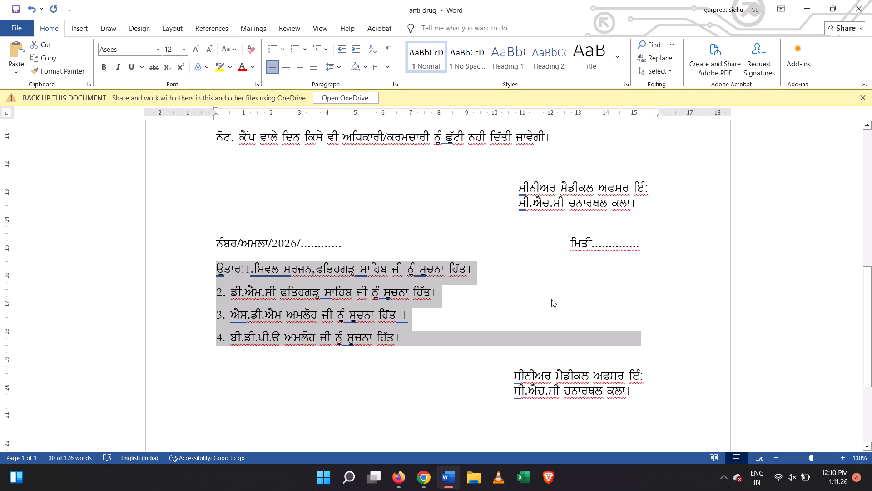
pyautogui.click(561, 277)
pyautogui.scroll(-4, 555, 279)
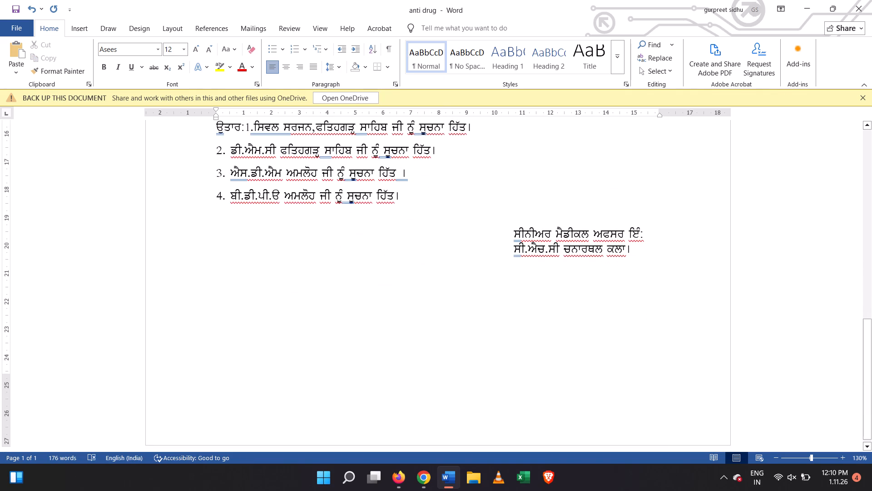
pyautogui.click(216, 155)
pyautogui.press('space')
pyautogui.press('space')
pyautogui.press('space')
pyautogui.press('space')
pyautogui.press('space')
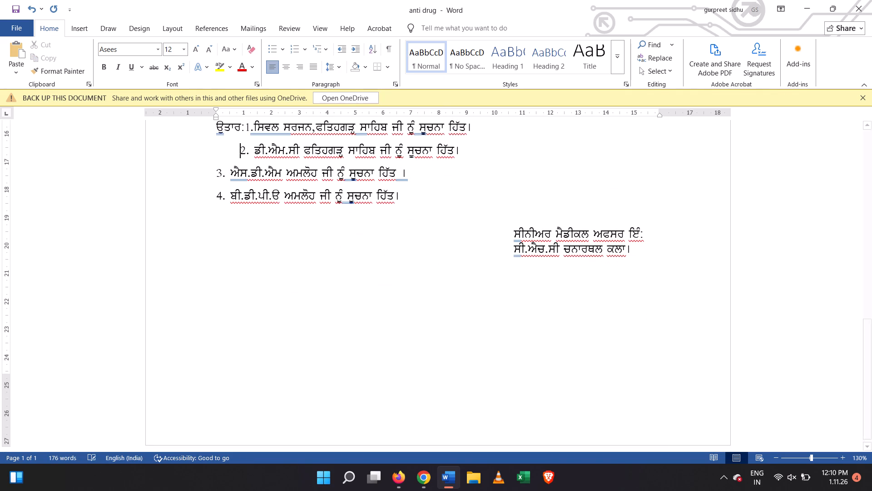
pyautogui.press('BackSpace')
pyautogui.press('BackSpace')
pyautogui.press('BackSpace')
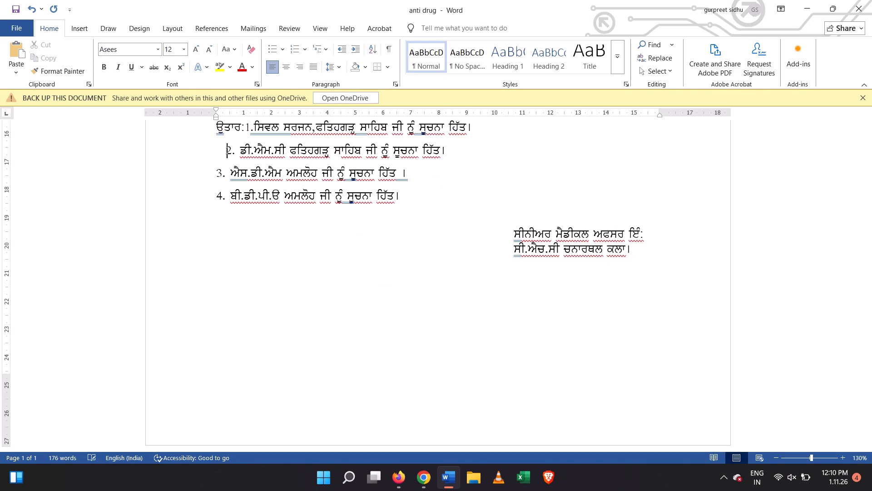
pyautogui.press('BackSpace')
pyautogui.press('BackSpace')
# Indent copy-distribution entries 2, 3 and 4 by one tab stop so their numbers line up under the first entry.
pyautogui.press('Tab')
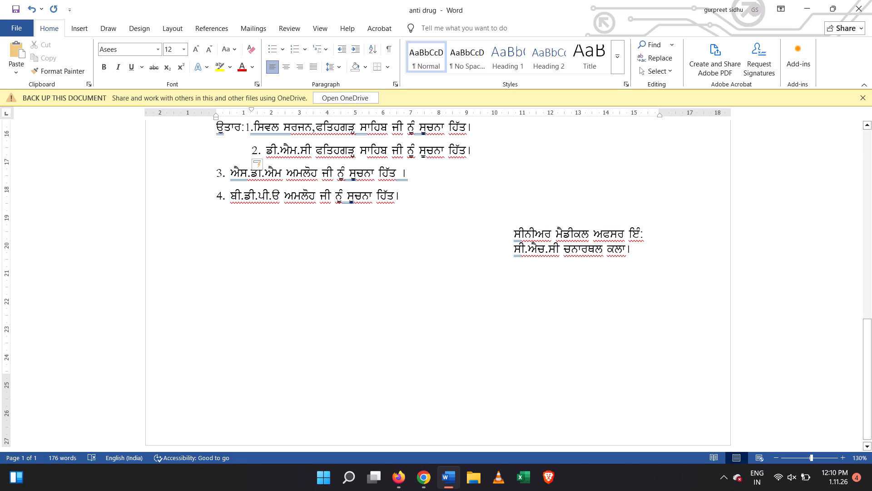
pyautogui.click(213, 172)
pyautogui.press('Tab')
pyautogui.click(214, 199)
pyautogui.press('Tab')
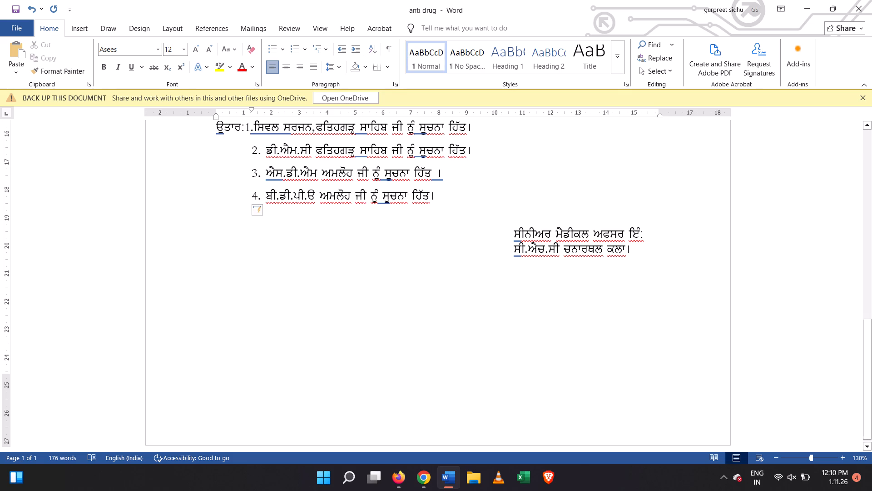
# Insert a space between the copy list's label "ਉਤਾਰ:" and the number 1 of its first entry.
pyautogui.click(245, 131)
pyautogui.write('cc')
pyautogui.press('BackSpace')
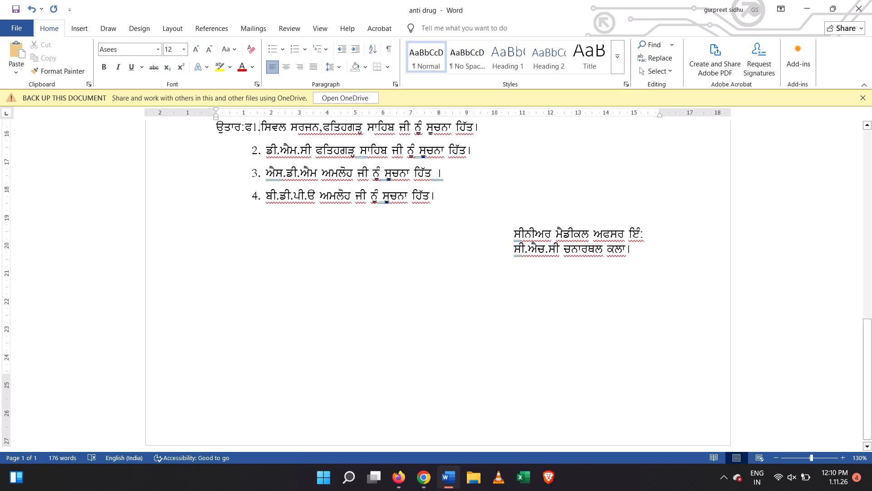
pyautogui.press('BackSpace')
pyautogui.press('space')
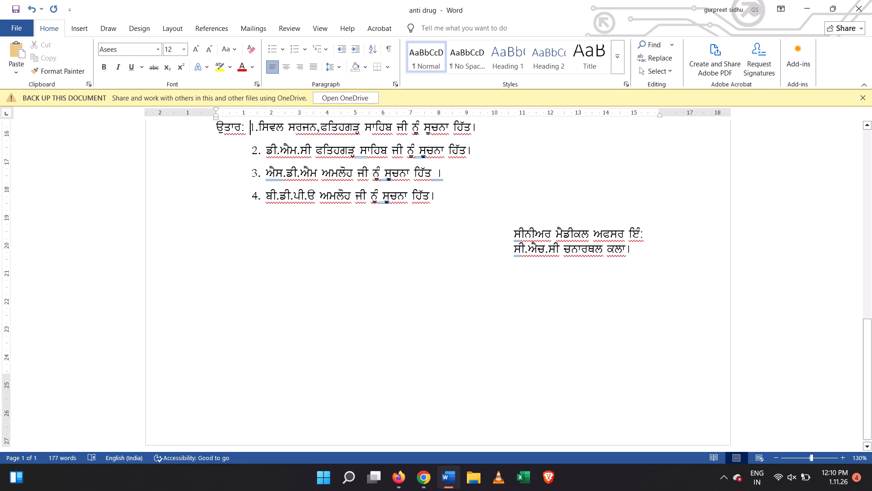
# Correct the copy list's label to "ਉਤਾਰਾ:".
pyautogui.scroll(2, 378, 273)
pyautogui.click(240, 195)
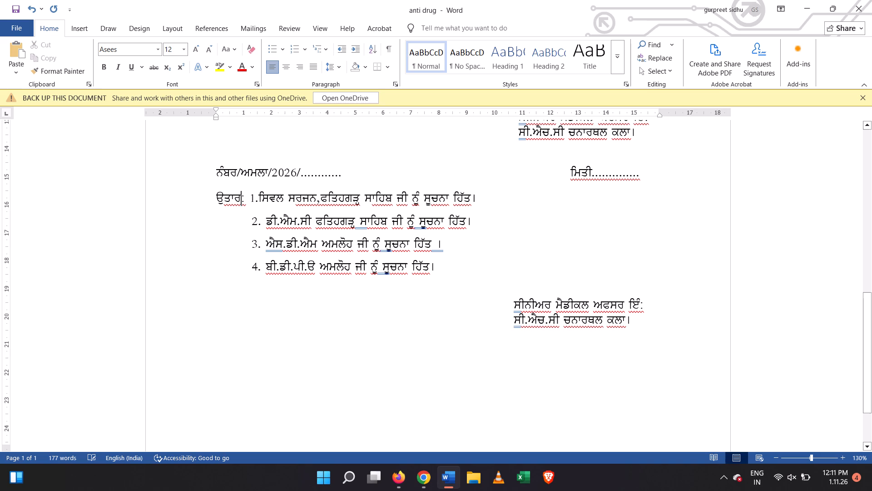
pyautogui.click(240, 195)
pyautogui.press('k')
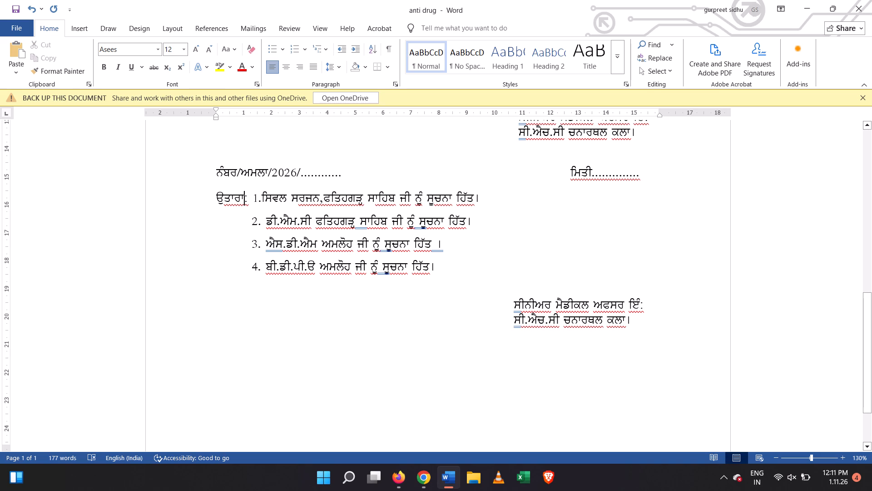
# Save the document.
pyautogui.hotkey('ctrl', 's')
# Set the line spacing of the duties text in the table's row 1 to 1.15.
pyautogui.scroll(4, 516, 271)
pyautogui.scroll(-2, 516, 271)
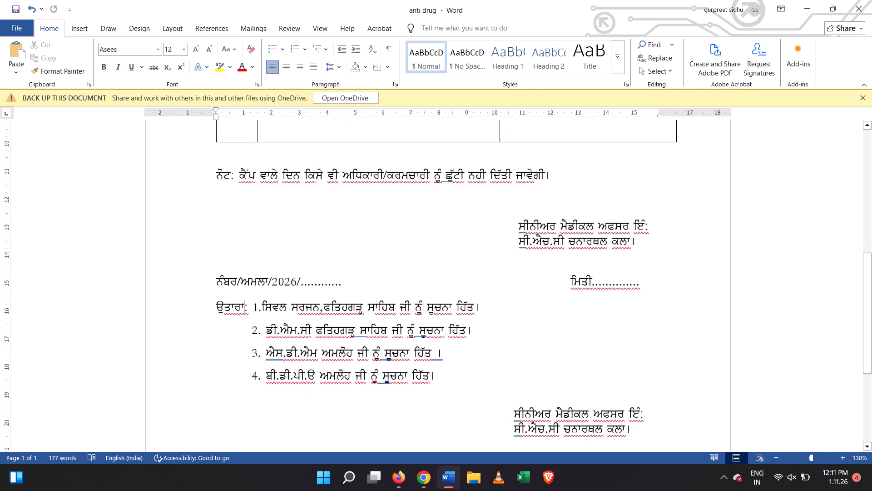
pyautogui.scroll(3, 516, 271)
pyautogui.scroll(2, 403, 267)
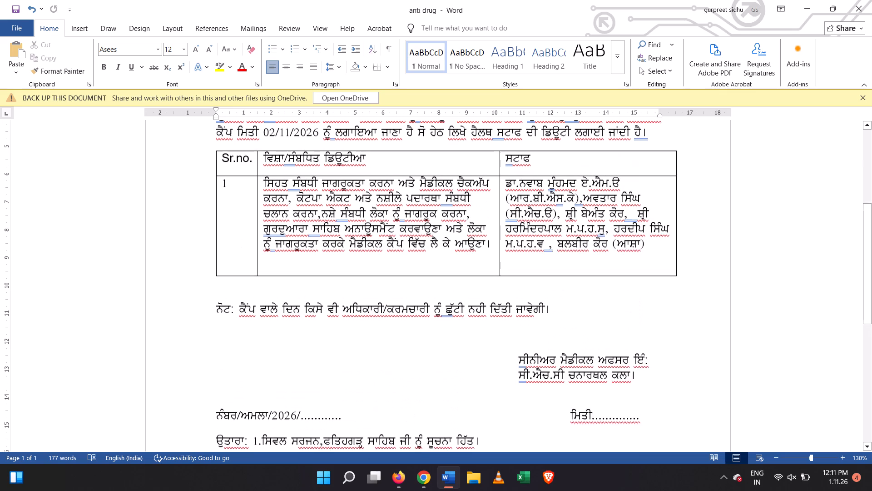
pyautogui.click(402, 267)
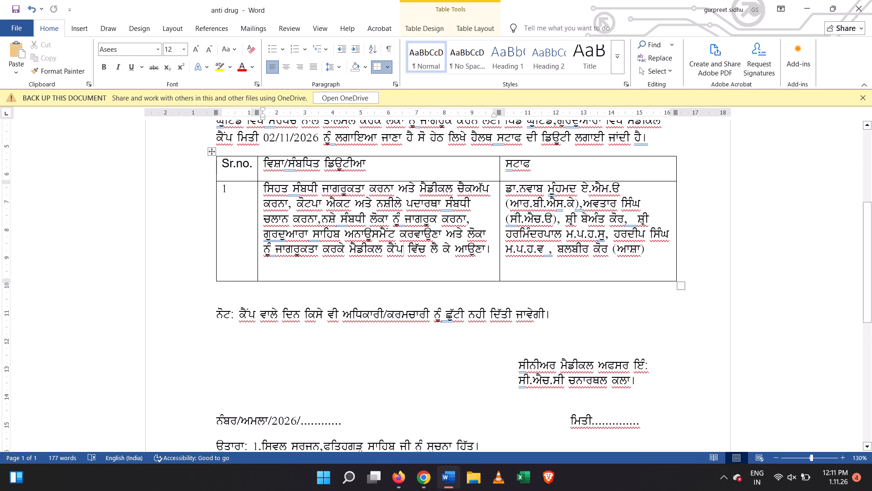
pyautogui.scroll(3, 402, 267)
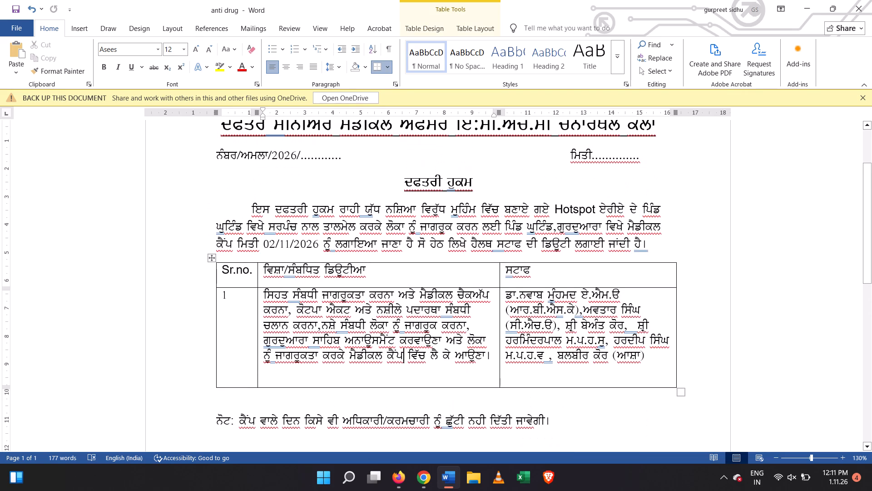
pyautogui.moveTo(264, 296); pyautogui.dragTo(496, 348)
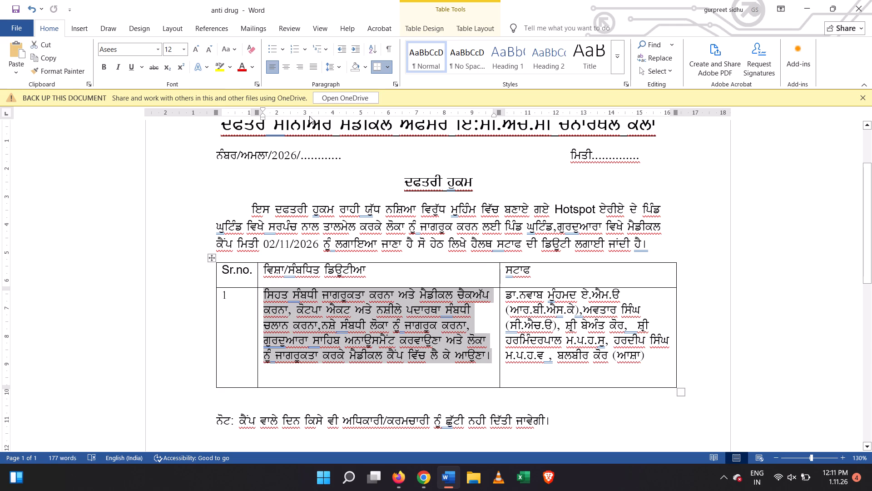
pyautogui.click(338, 66)
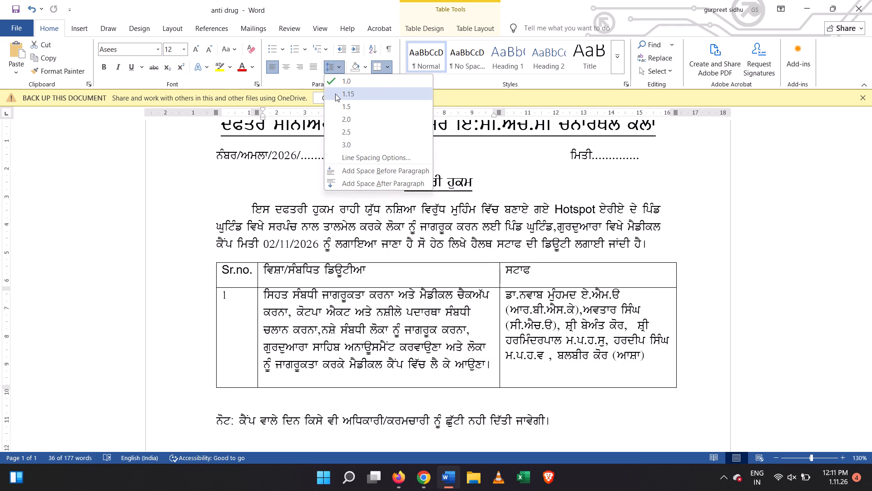
pyautogui.click(335, 94)
# Set the line spacing of the staff list in the table's row 1 to 1.15.
pyautogui.moveTo(506, 298); pyautogui.dragTo(534, 356)
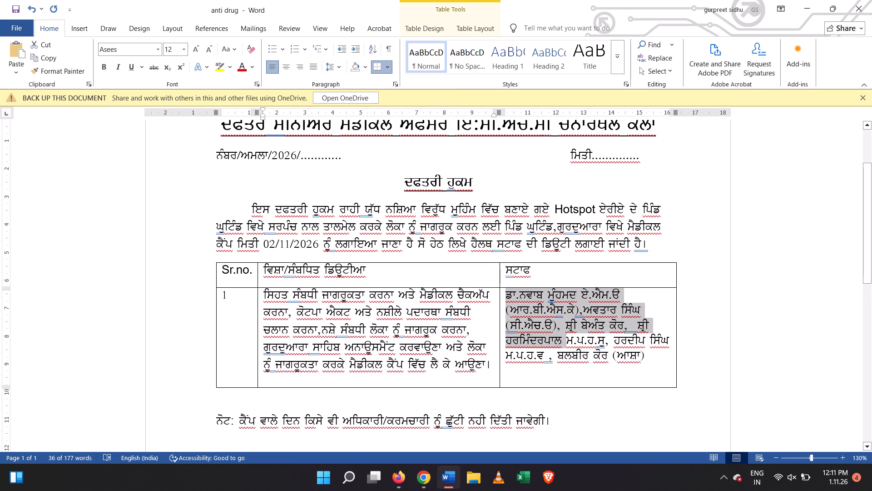
pyautogui.moveTo(534, 356); pyautogui.dragTo(639, 369)
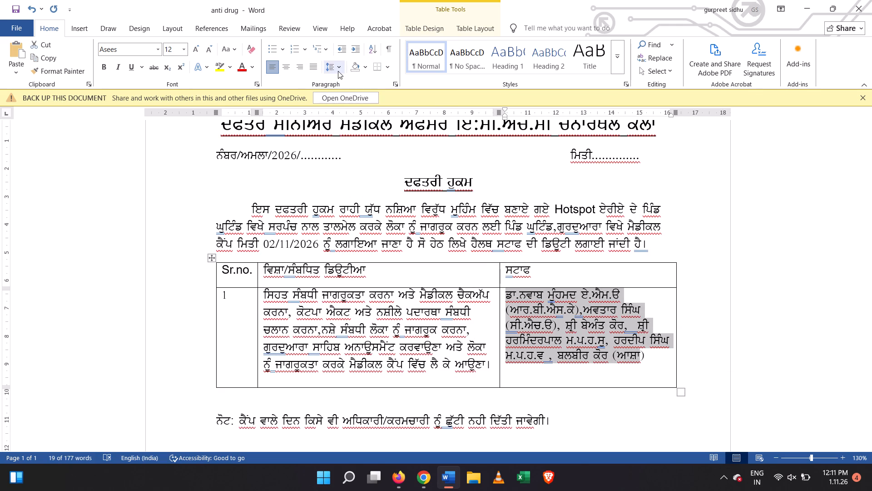
pyautogui.click(338, 71)
pyautogui.click(339, 98)
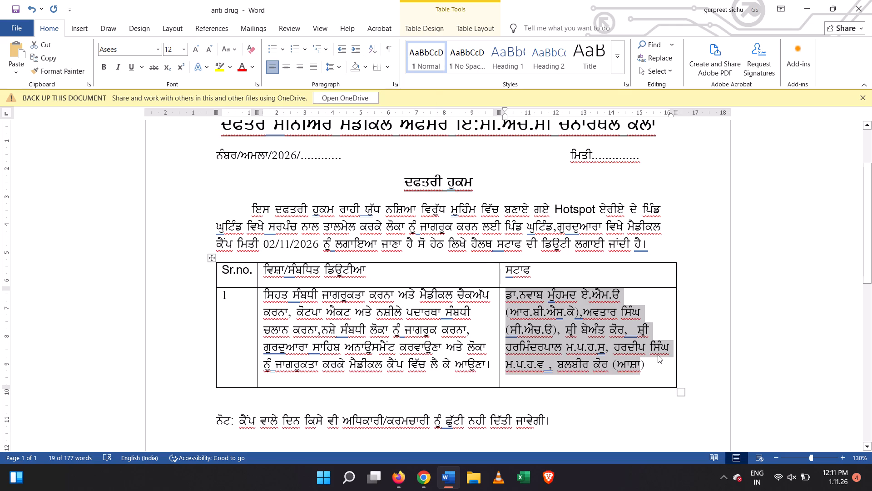
# Add the full stop "।" after "(ਆਸ਼ਾ)" at the end of the staff list.
pyautogui.click(653, 376)
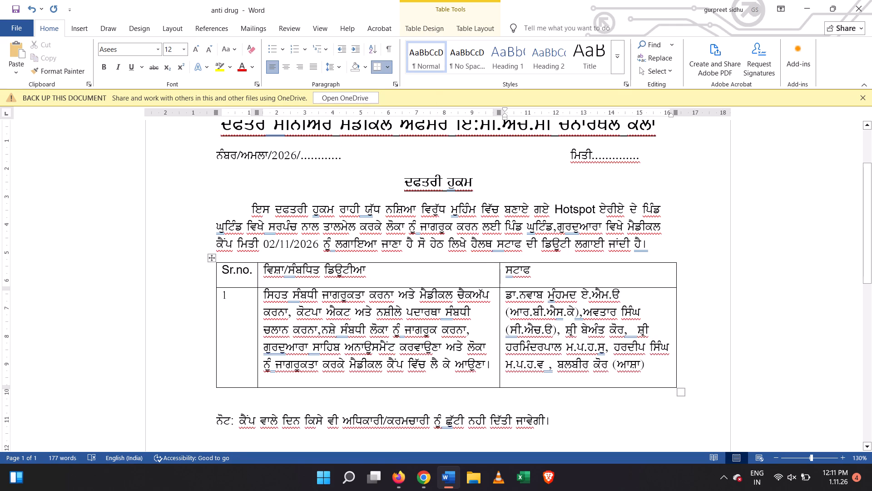
pyautogui.press('.')
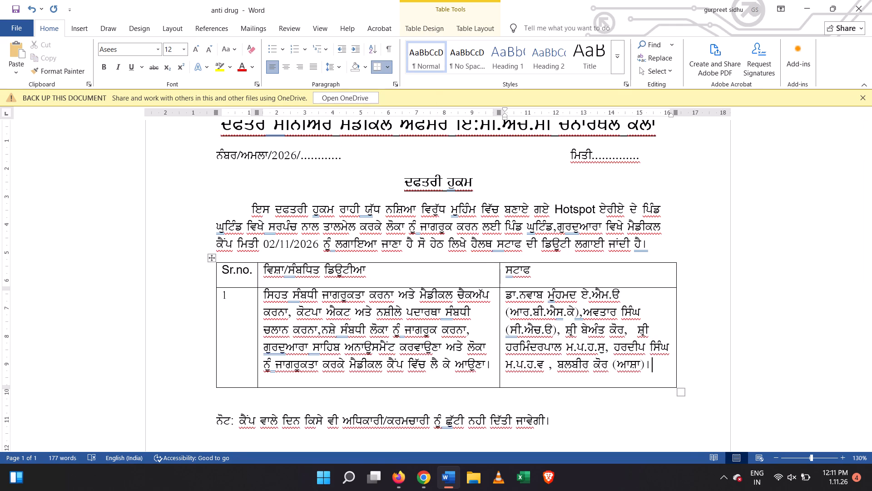
# Save the document.
pyautogui.hotkey('ctrl', 's')
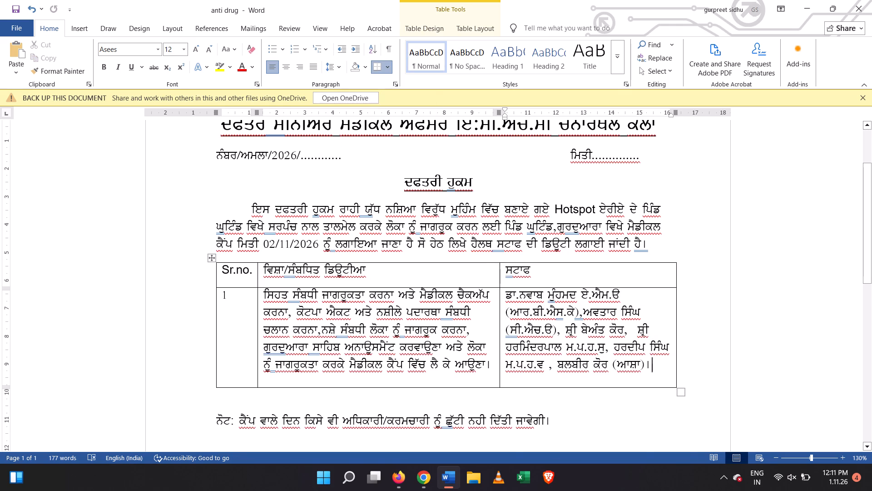
# Insert the honorific "ਸ਼੍ਰੀ" before the second and fifth staff members' names in the staff list.
pyautogui.scroll(-2, 640, 354)
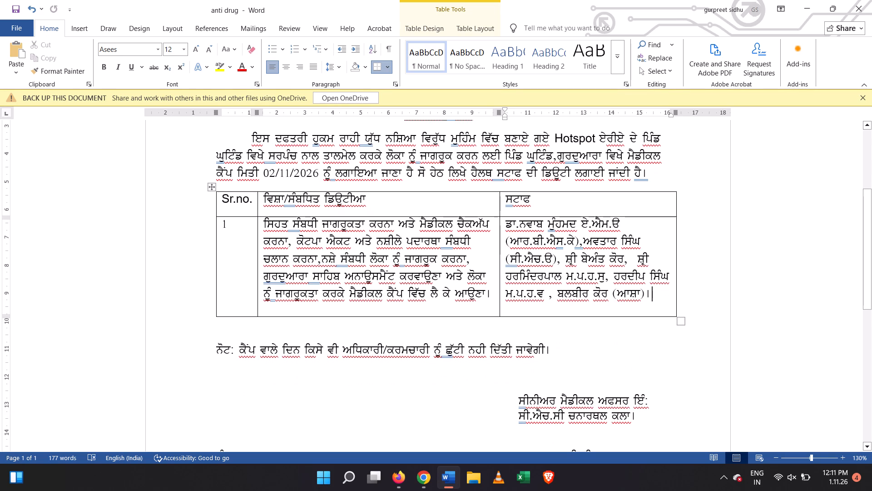
pyautogui.click(586, 244)
pyautogui.write('Pqh')
pyautogui.press('space')
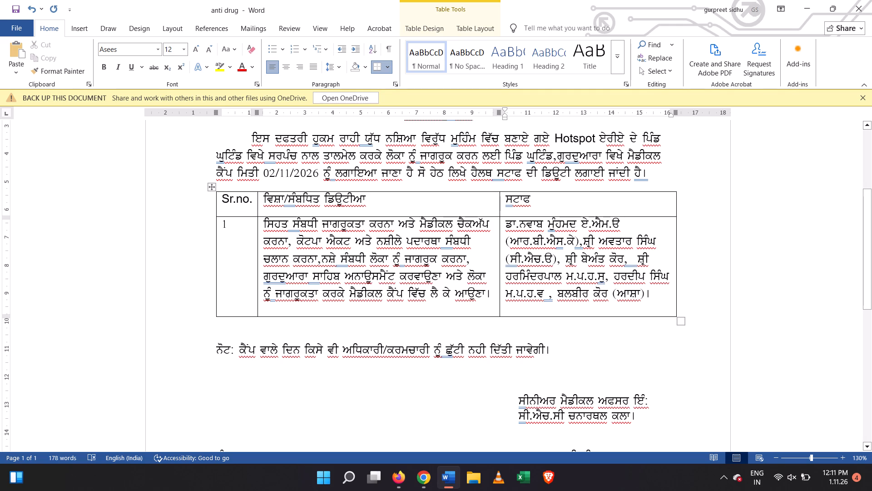
pyautogui.click(612, 278)
pyautogui.hotkey('shift', 'p')
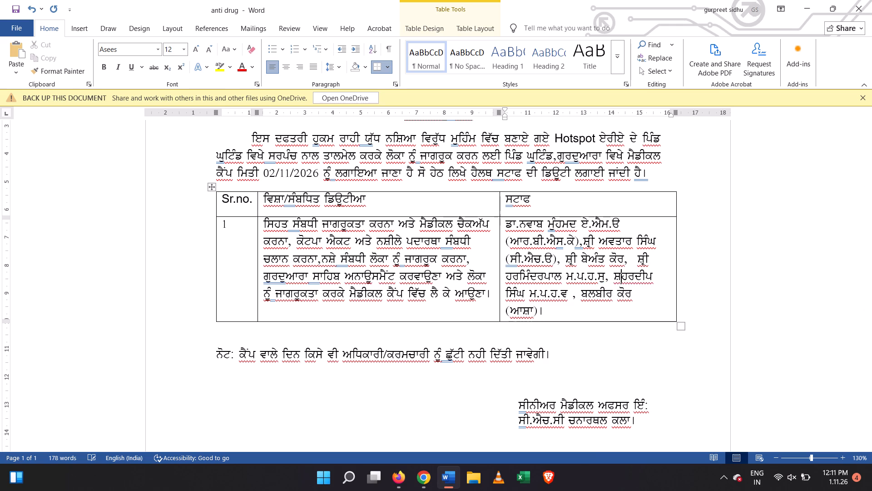
pyautogui.write('qh')
pyautogui.press('space')
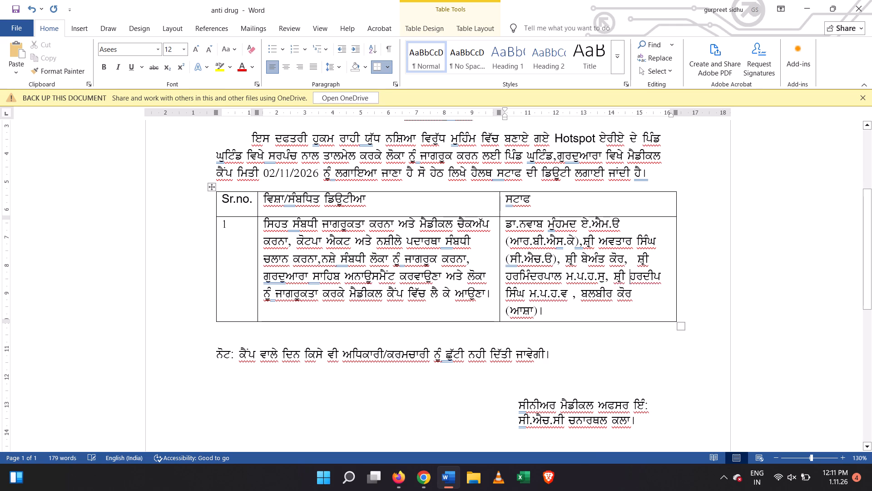
# Insert the honorific "ਸ਼੍ਰੀਮਤੀ" before the ਆਸ਼ਾ worker's name in the staff list.
pyautogui.click(580, 296)
pyautogui.write('Pq')
pyautogui.write('hwh')
pyautogui.press('BackSpace')
pyautogui.write('sh')
pyautogui.press('space')
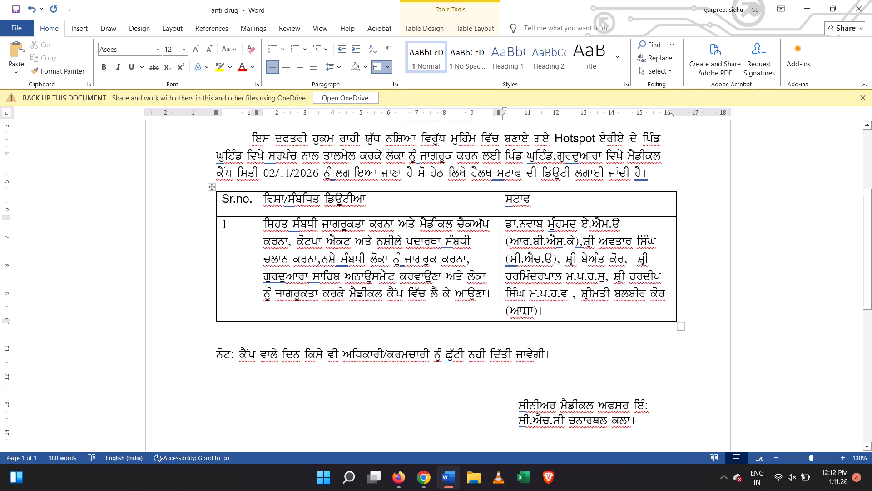
# Copy the fifth staff member's designation "ਮ.ਪ.ਹ.ਵ" to follow the third staff member's name and append "(ਫੀ)".
pyautogui.moveTo(567, 293); pyautogui.dragTo(529, 301)
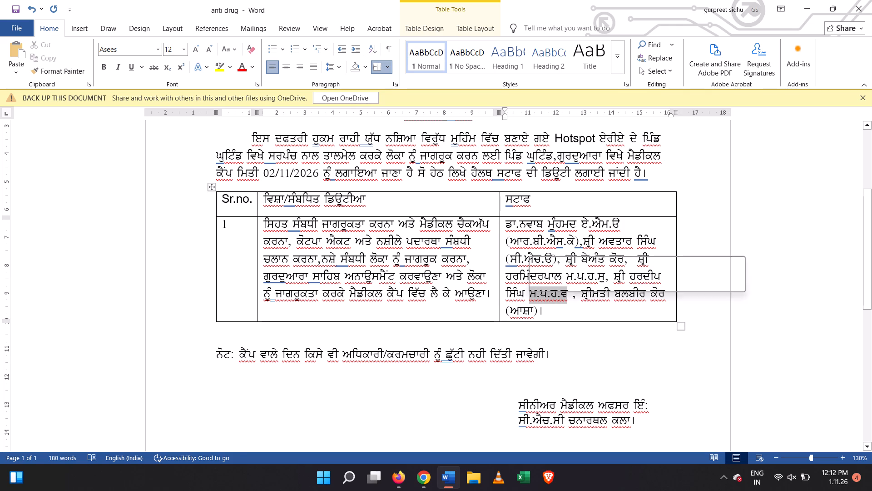
pyautogui.hotkey('ctrl', 'c')
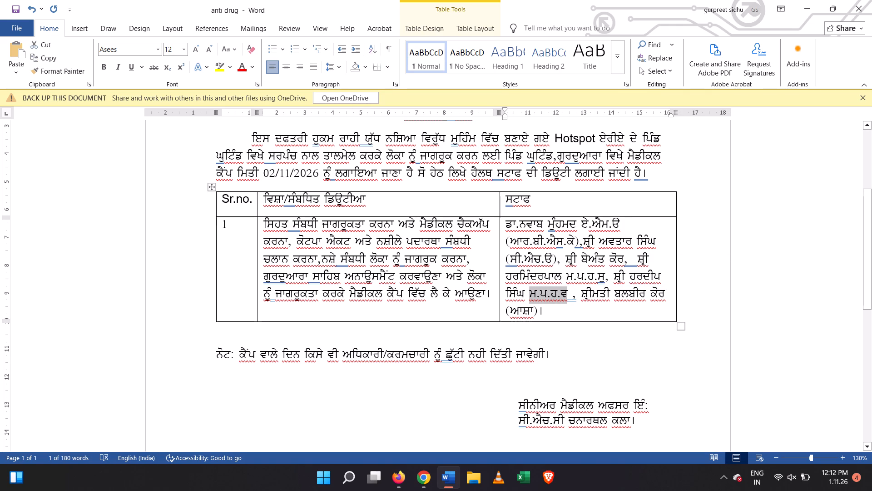
pyautogui.click(624, 261)
pyautogui.press('space')
pyautogui.hotkey('ctrl', 'v')
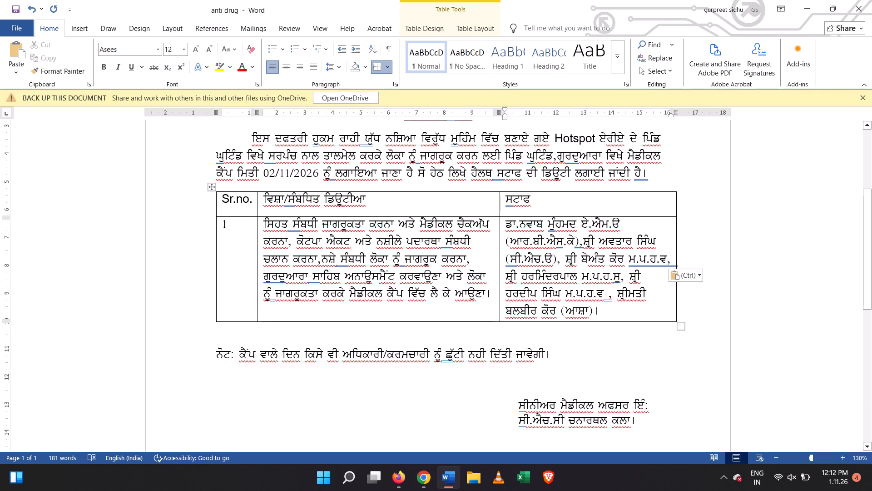
pyautogui.write('(ch')
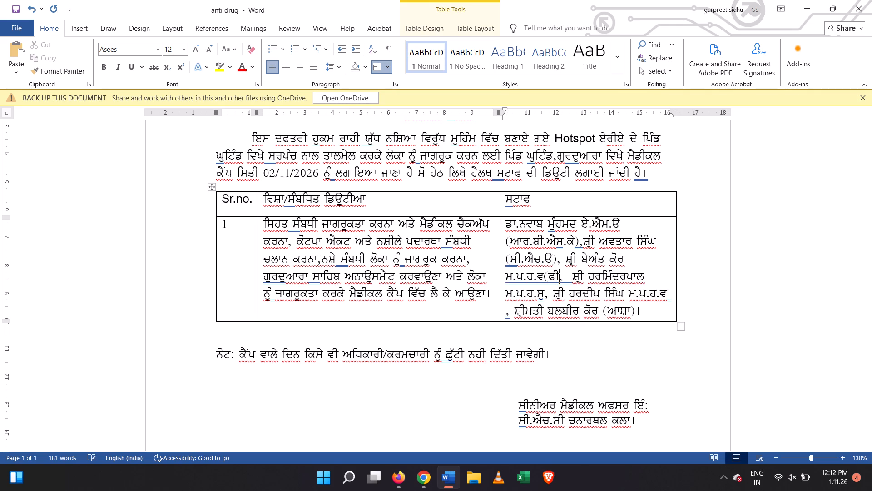
pyautogui.hotkey('shift', ')')
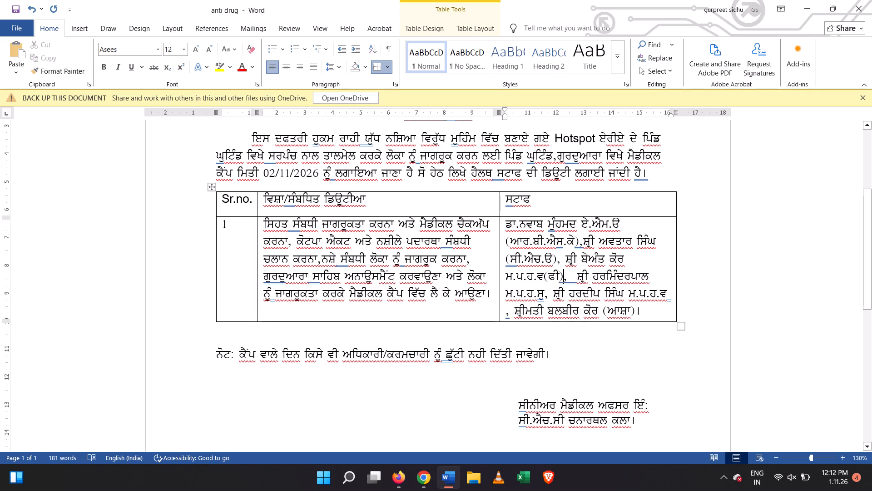
# Save the document.
pyautogui.click(604, 282)
pyautogui.hotkey('ctrl', 's')
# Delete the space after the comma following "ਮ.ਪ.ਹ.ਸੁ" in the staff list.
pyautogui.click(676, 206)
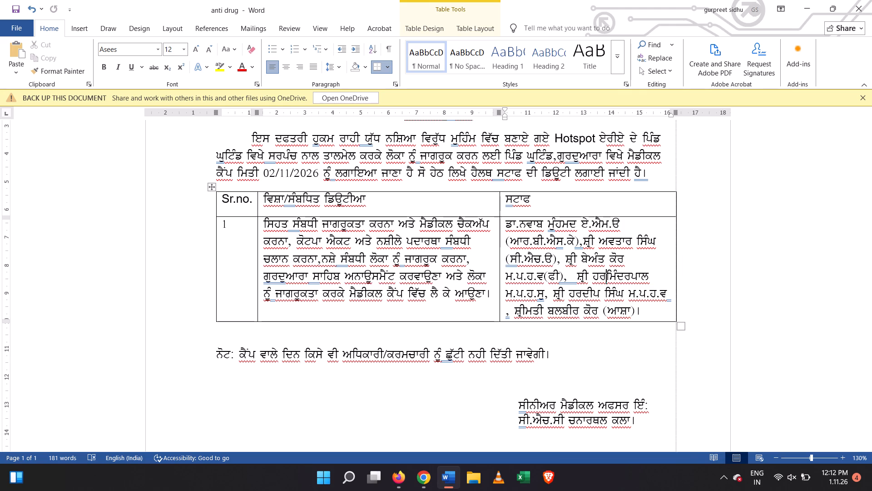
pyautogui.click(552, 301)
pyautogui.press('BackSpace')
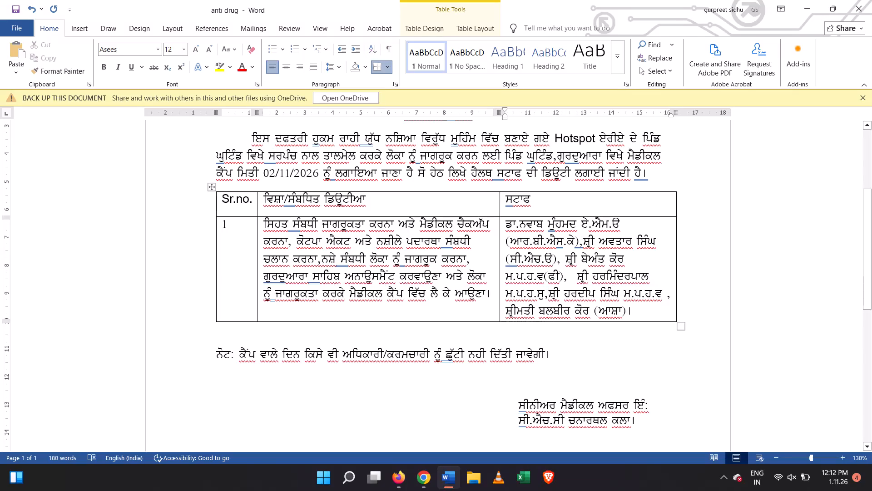
# Delete the space between the fifth staff member's designation "ਮ.ਪ.ਹ.ਵ" and its comma.
pyautogui.moveTo(659, 290); pyautogui.dragTo(665, 293)
pyautogui.press('Delete')
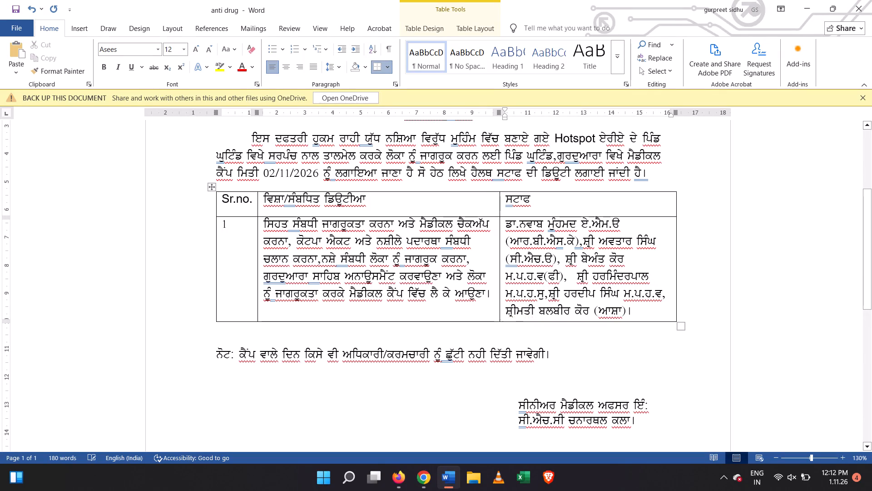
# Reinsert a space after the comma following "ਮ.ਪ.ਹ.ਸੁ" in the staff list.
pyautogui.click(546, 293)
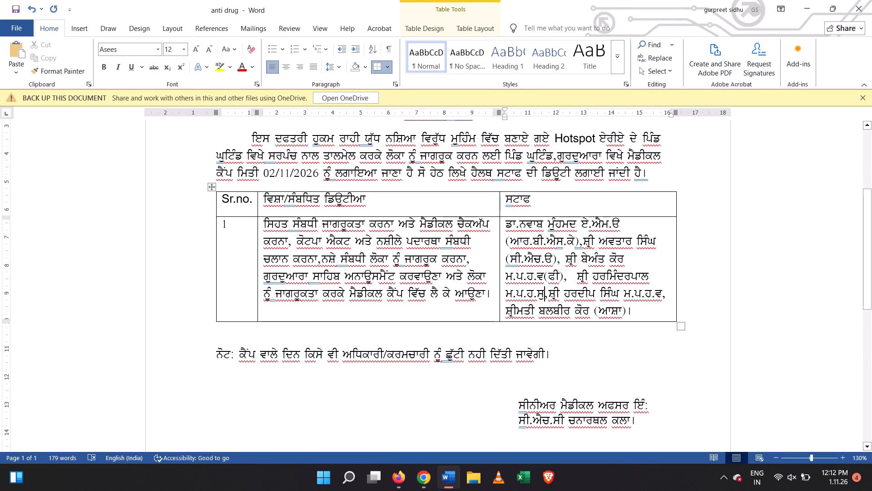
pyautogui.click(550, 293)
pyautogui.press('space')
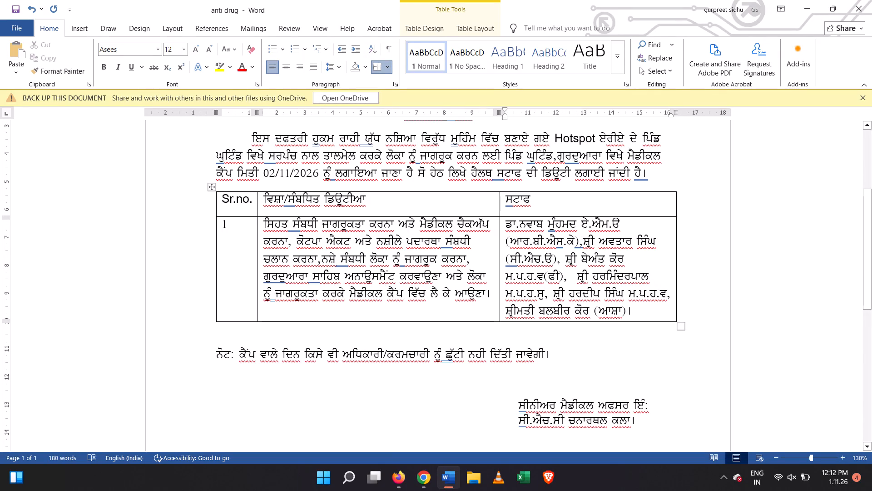
# Delete the extra space after "ਮ.ਪ.ਹ.ਵ(ਫੀ)," and the space after "(ਸੀ.ਐਚ.ੳ)," in the staff list.
pyautogui.click(572, 279)
pyautogui.click(569, 279)
pyautogui.press('Delete')
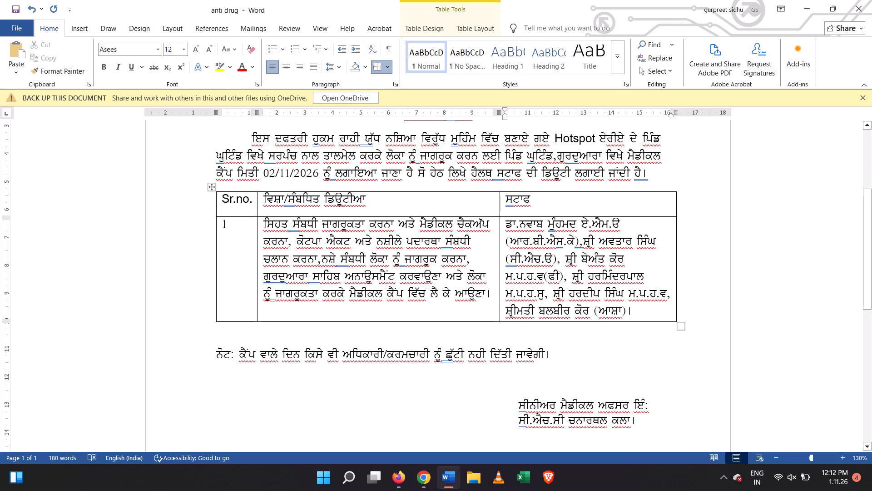
pyautogui.click(561, 260)
pyautogui.press('Delete')
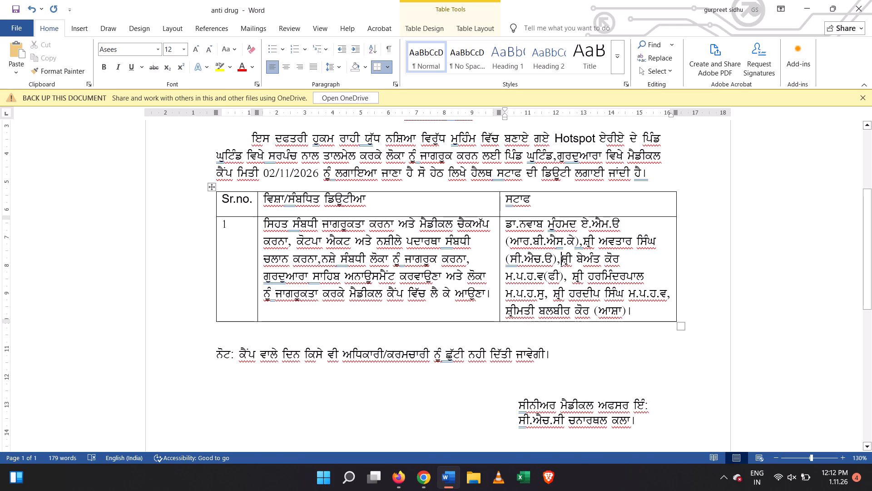
# Save the document.
pyautogui.scroll(3, 574, 301)
pyautogui.hotkey('ctrl', 's')
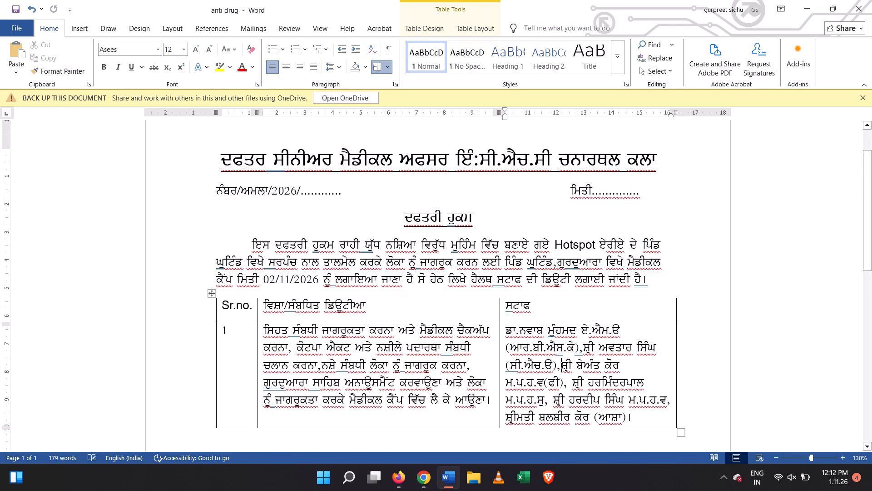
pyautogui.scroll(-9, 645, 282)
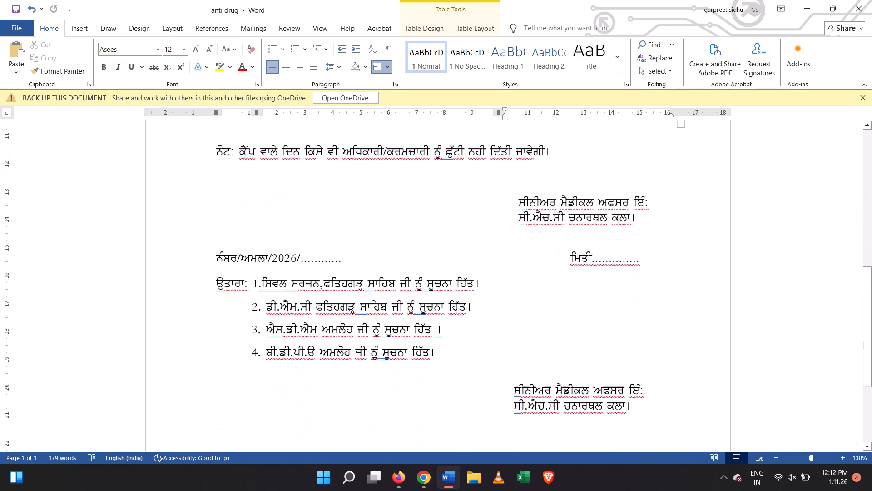
# Increase the line spacing of the opening order paragraph above the duty table.
pyautogui.scroll(-4, 642, 277)
pyautogui.scroll(5, 676, 277)
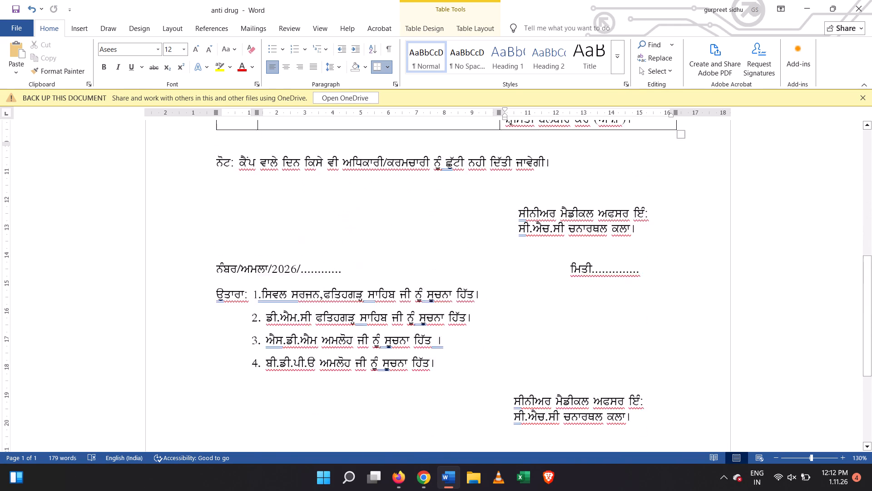
pyautogui.scroll(12, 676, 277)
pyautogui.scroll(-1, 676, 277)
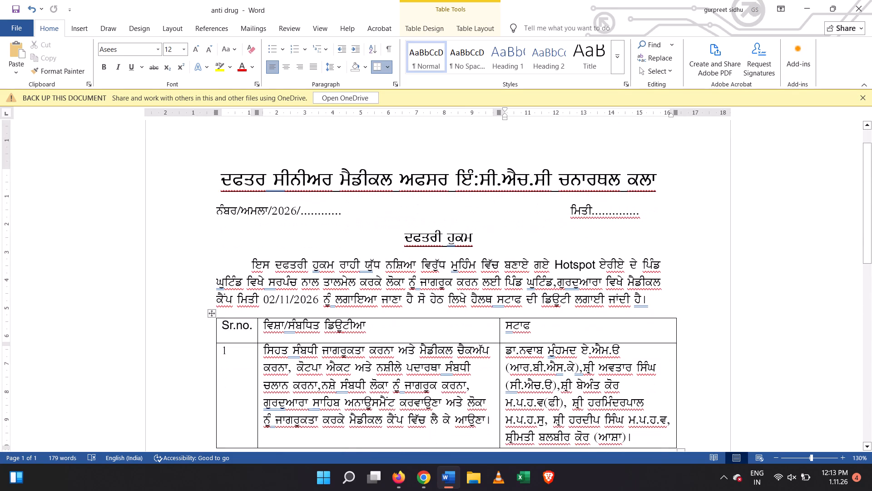
pyautogui.moveTo(203, 267); pyautogui.dragTo(205, 298)
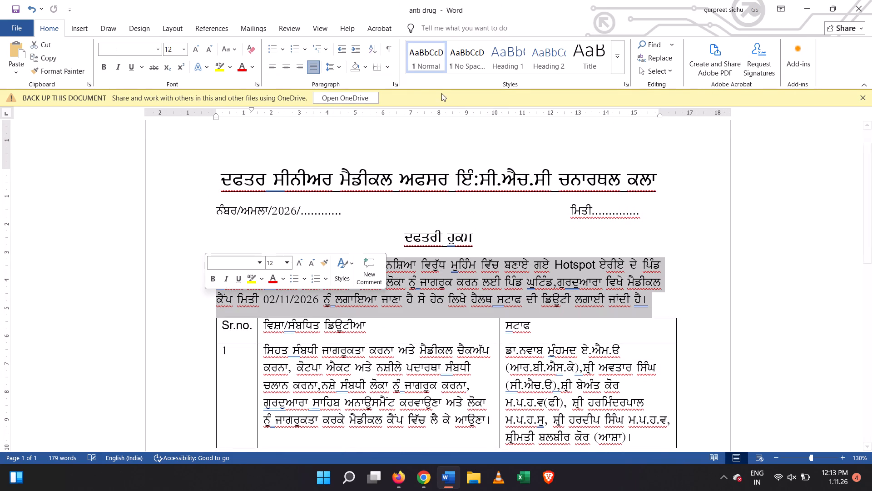
pyautogui.click(336, 67)
pyautogui.click(330, 104)
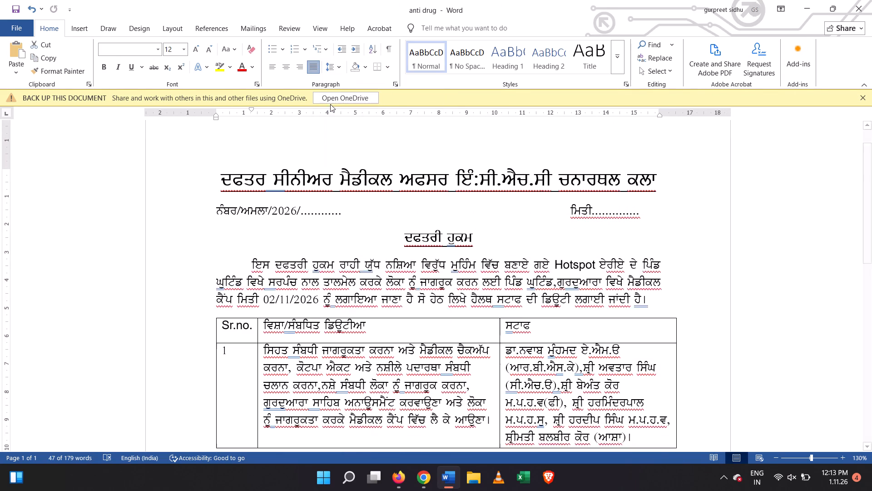
pyautogui.click(530, 239)
# Insert a space after "ਇੰ:" in the underlined office heading, before "ਸੀ.ਐਚ.ਸੀ".
pyautogui.scroll(-3, 372, 237)
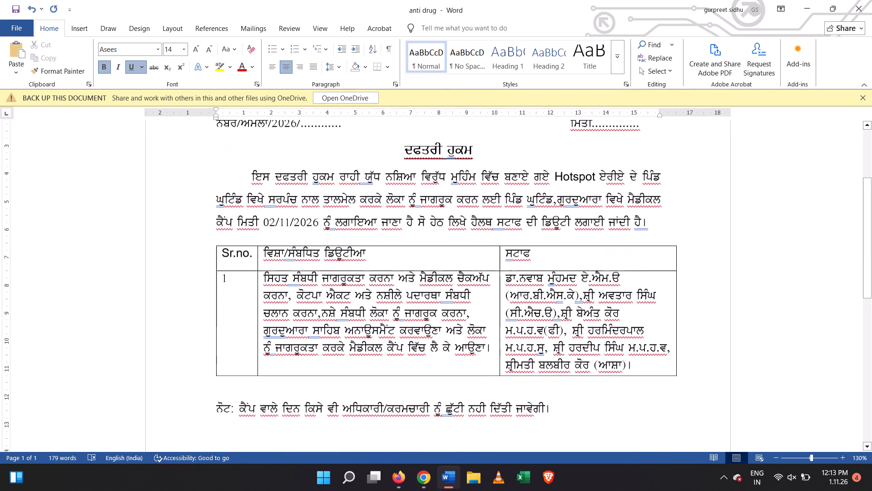
pyautogui.scroll(4, 372, 237)
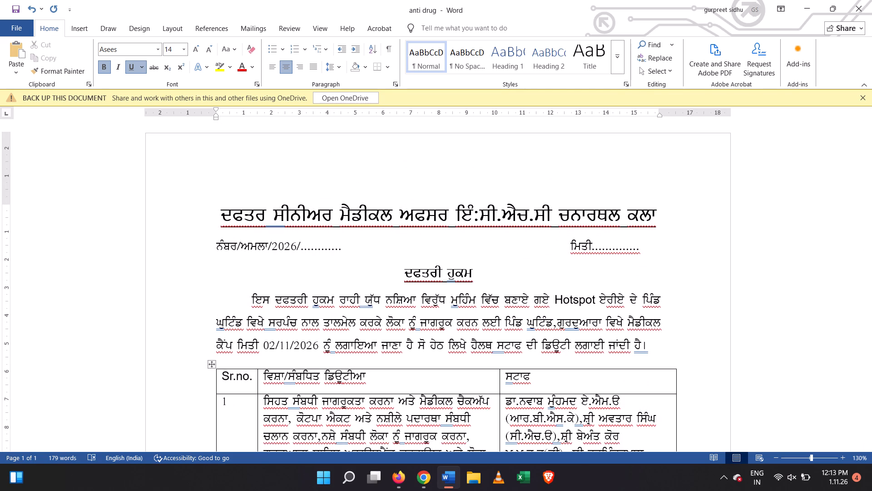
pyautogui.scroll(4, 372, 295)
pyautogui.scroll(-3, 576, 261)
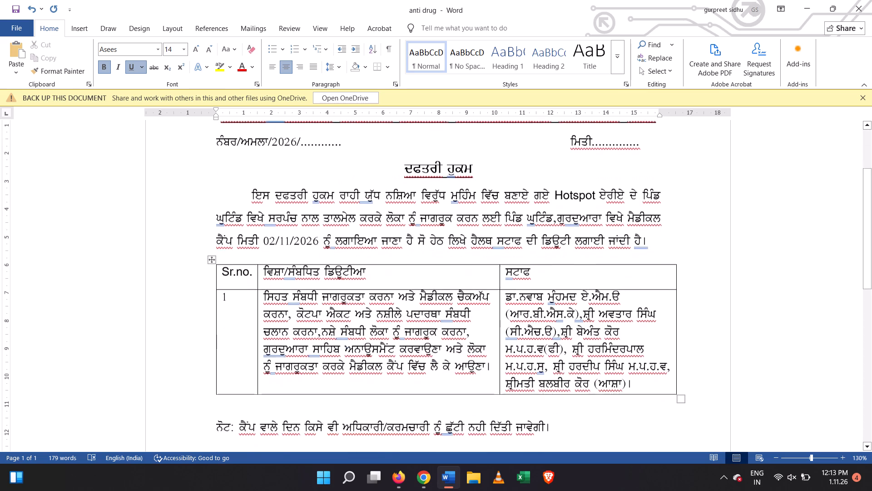
pyautogui.scroll(4, 576, 261)
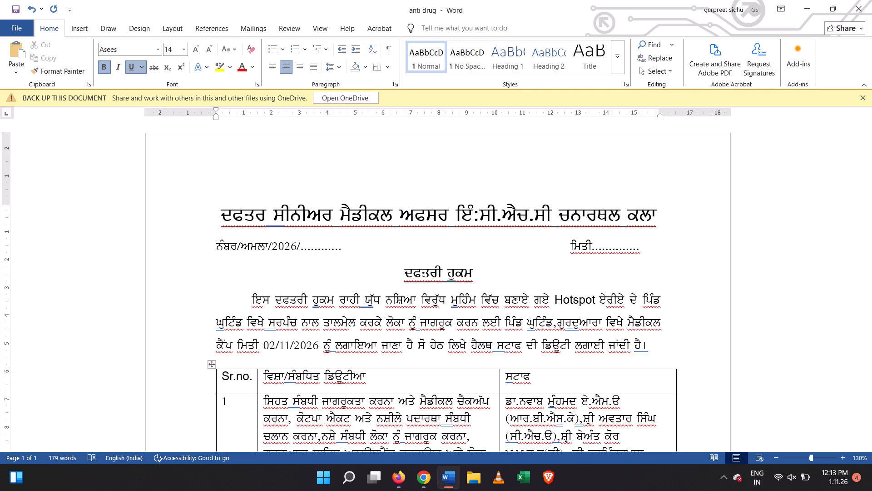
pyautogui.click(479, 222)
pyautogui.press('space')
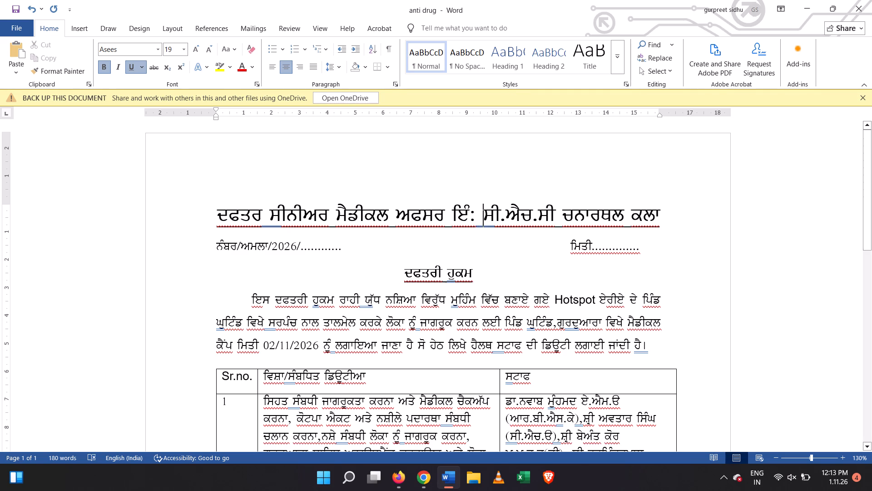
# Save the document.
pyautogui.scroll(-15, 625, 250)
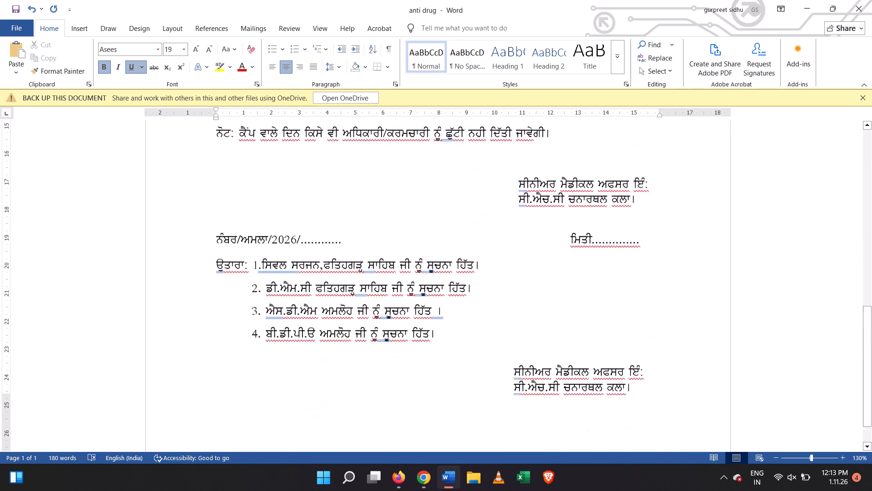
pyautogui.scroll(-11, 625, 250)
pyautogui.scroll(10, 625, 250)
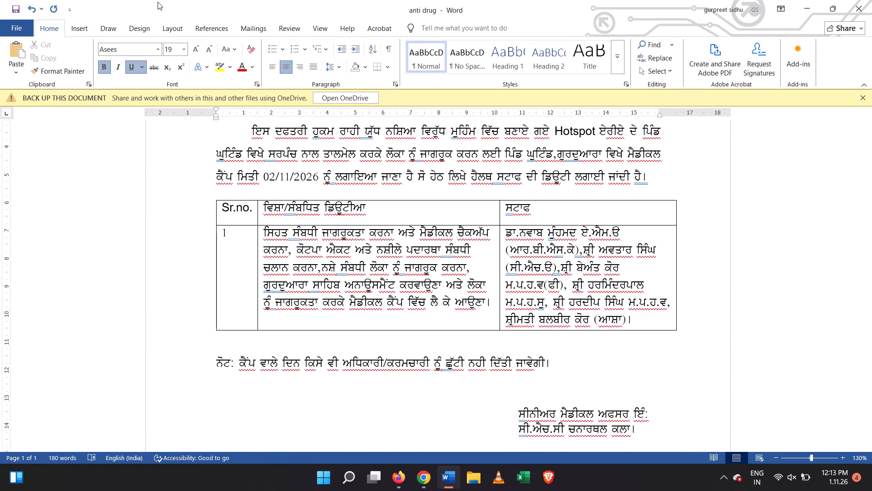
pyautogui.hotkey('ctrl', 's')
pyautogui.click(15, 20)
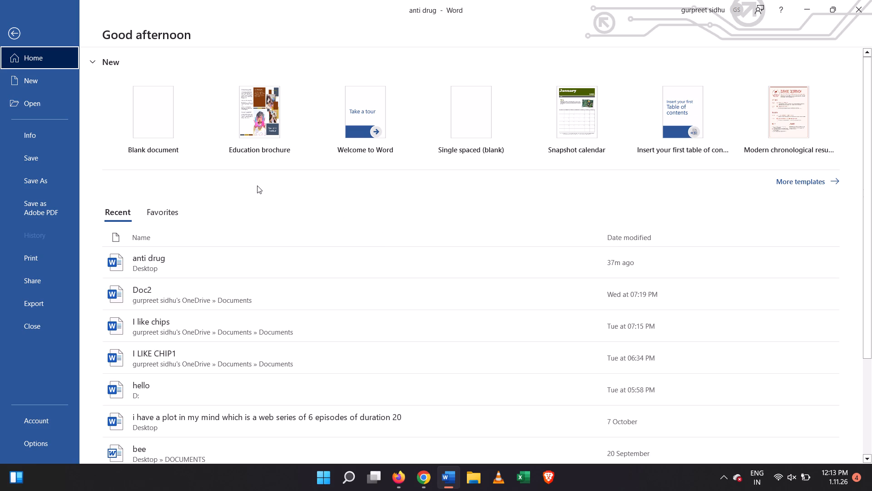
pyautogui.press('Escape')
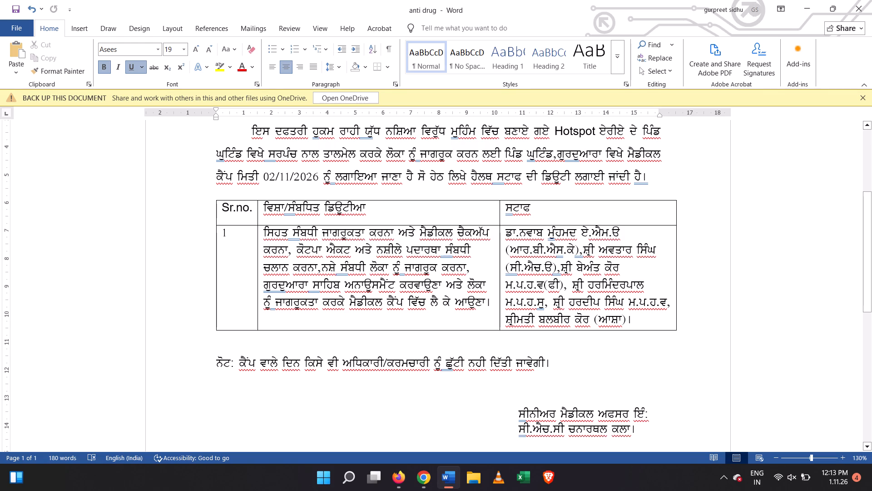
# Open the print preview and examine the office order's page layout from the heading to the final signature block.
pyautogui.hotkey('ctrl', 'p')
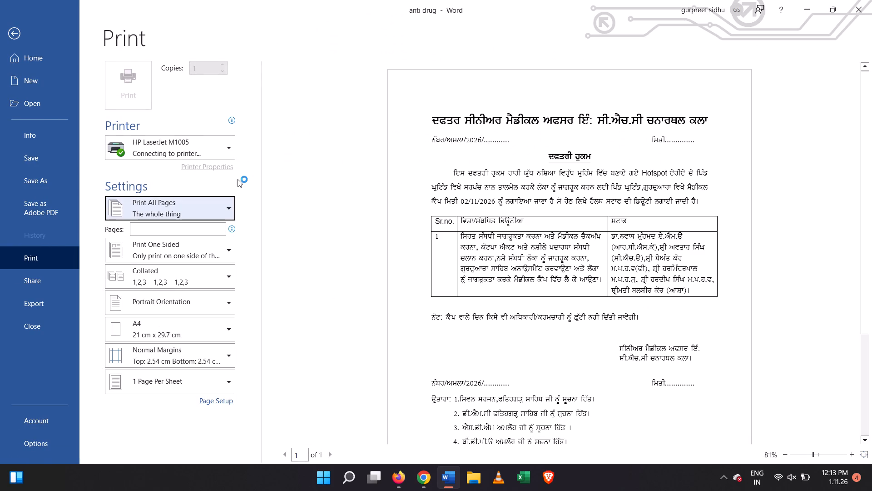
pyautogui.scroll(-5, 632, 328)
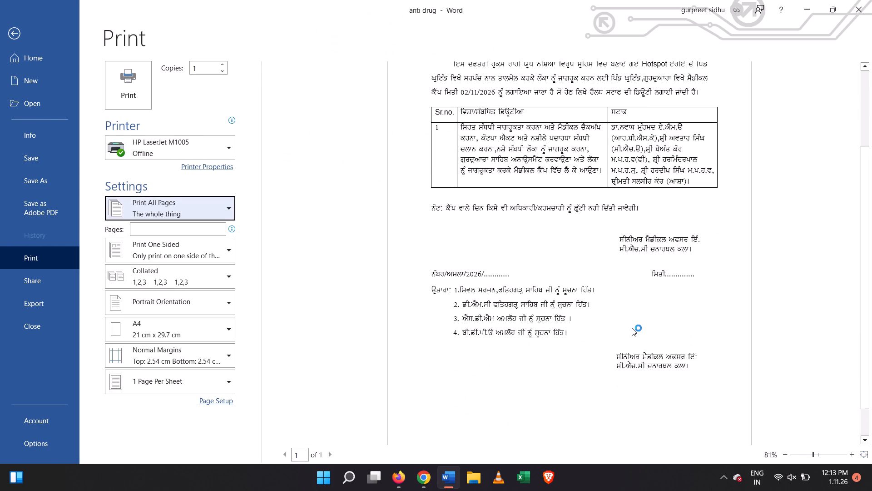
pyautogui.scroll(-1, 632, 328)
pyautogui.scroll(1, 632, 328)
pyautogui.scroll(-4, 632, 328)
pyautogui.scroll(2, 632, 328)
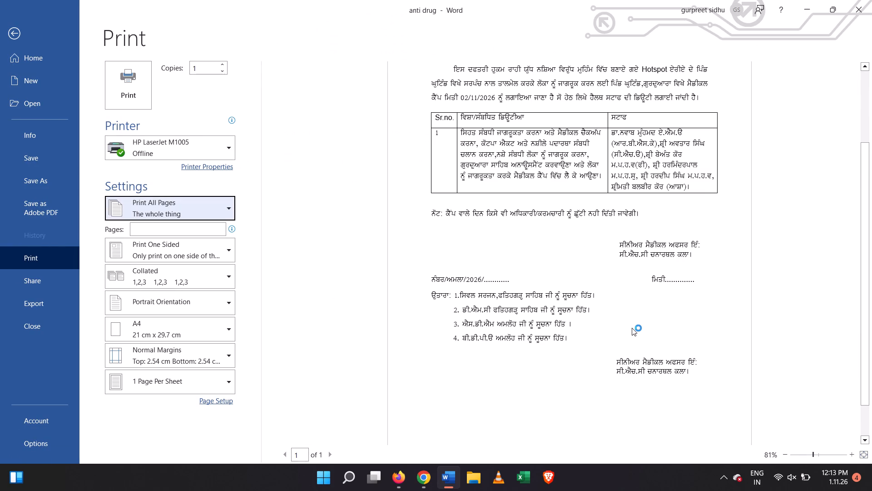
pyautogui.scroll(2, 632, 328)
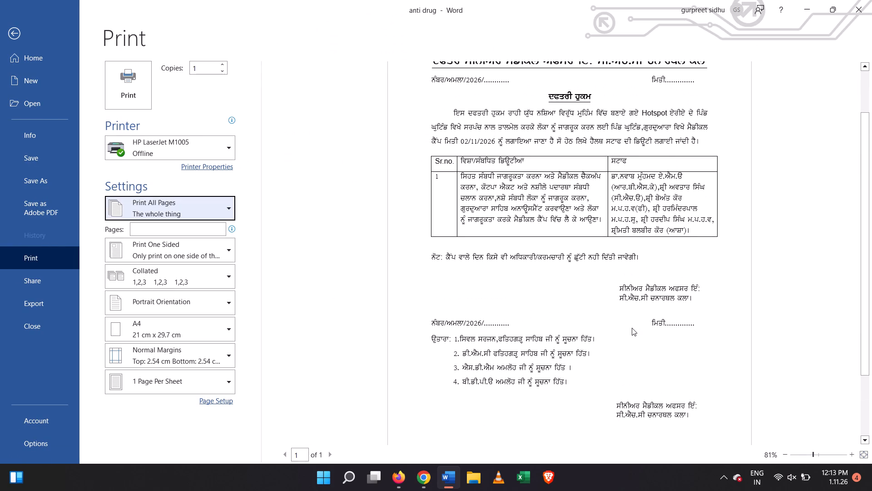
pyautogui.scroll(1, 632, 328)
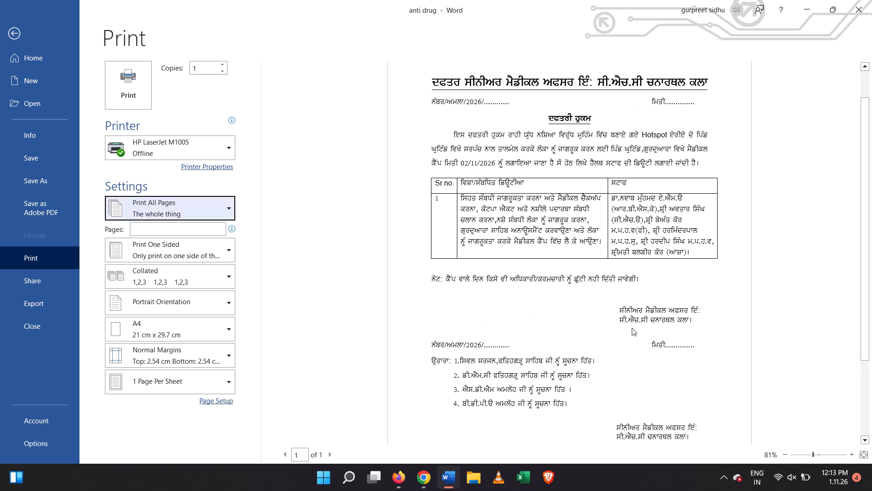
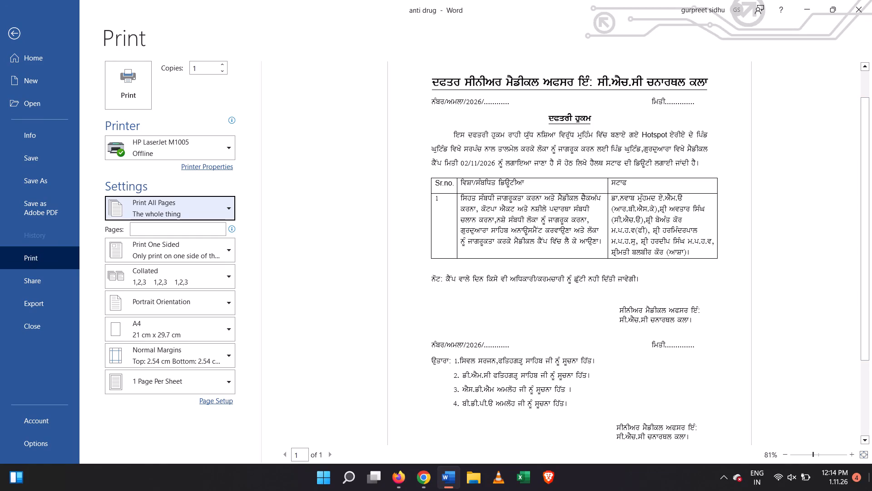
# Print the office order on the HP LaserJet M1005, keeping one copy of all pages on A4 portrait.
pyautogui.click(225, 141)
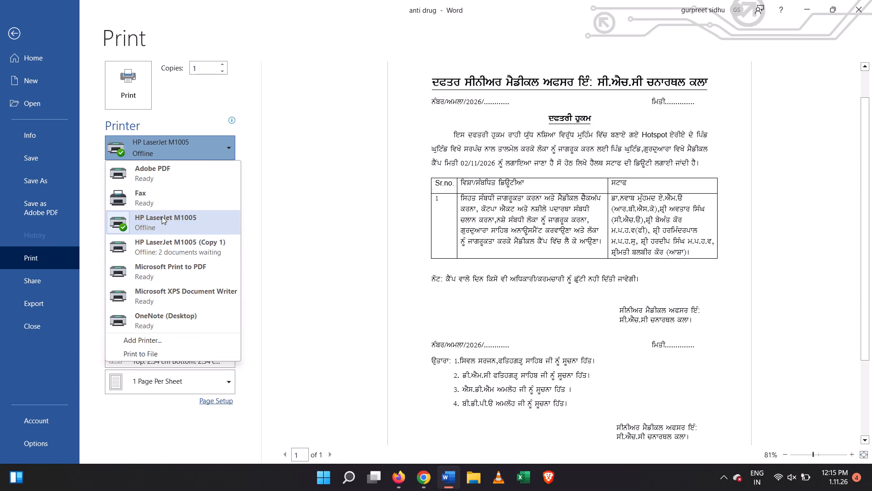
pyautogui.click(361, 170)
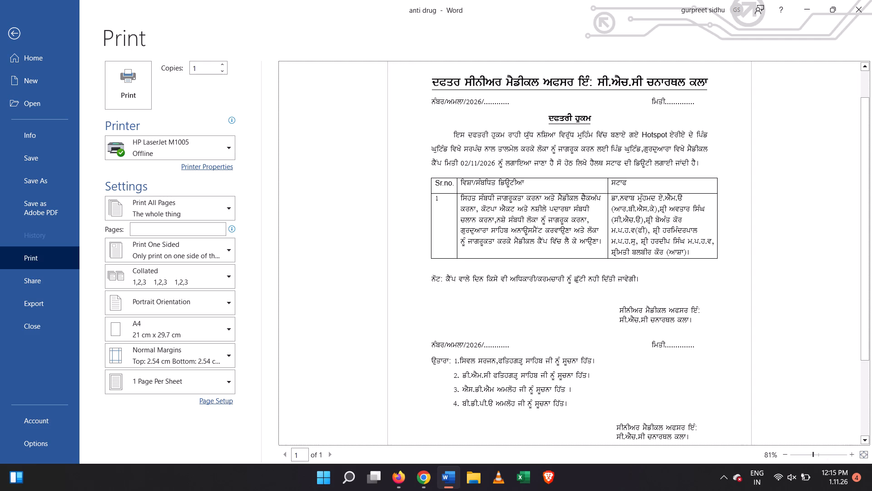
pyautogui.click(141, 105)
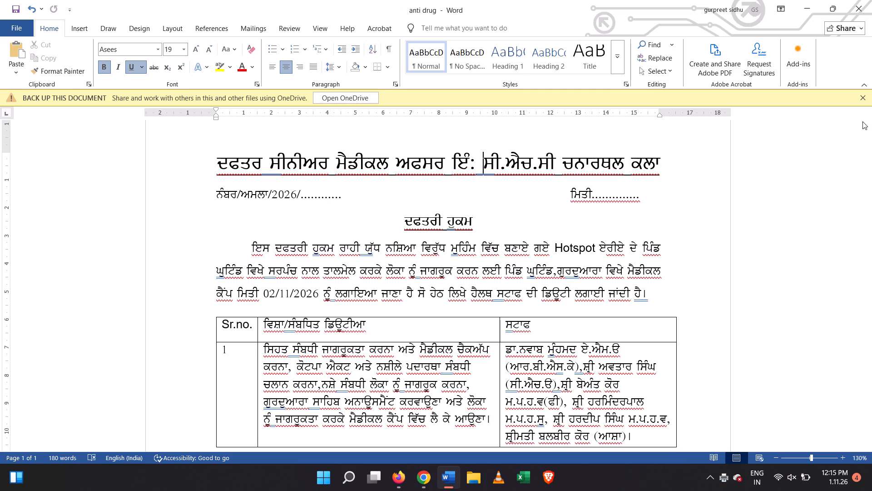
# Examine the office order from the heading through the duty table to the final signature block.
pyautogui.scroll(-10, 650, 413)
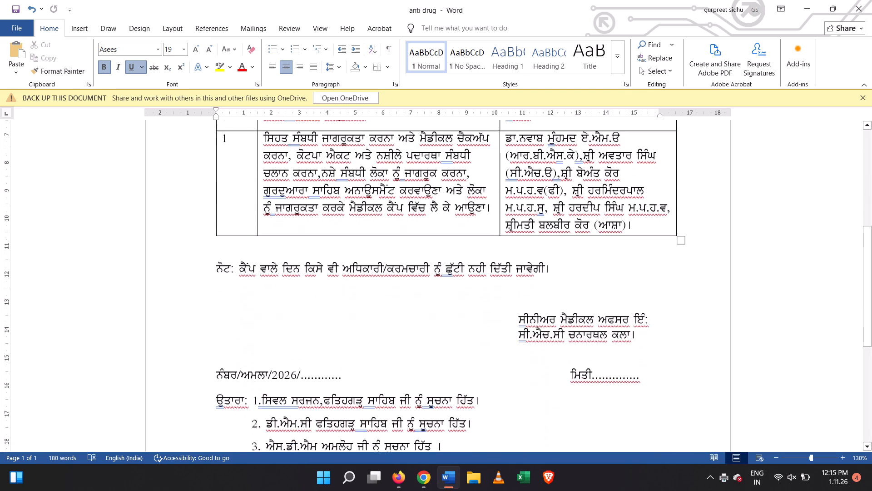
pyautogui.scroll(-2, 657, 397)
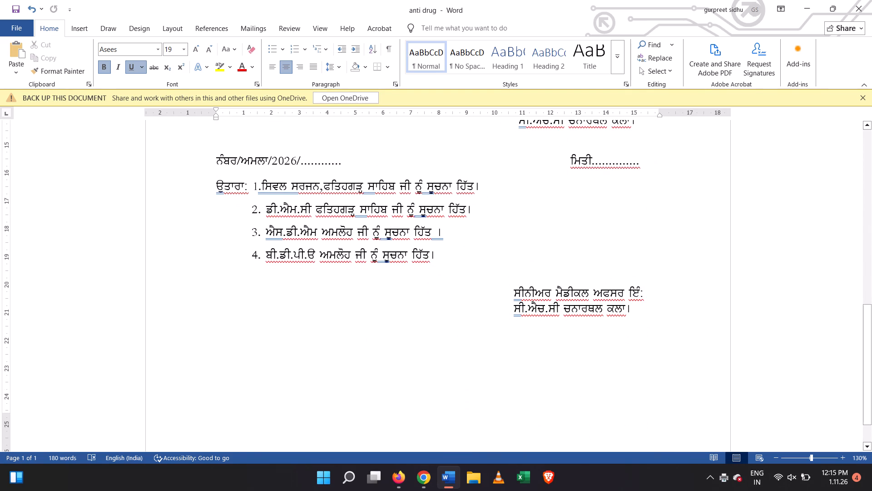
pyautogui.scroll(19, 657, 397)
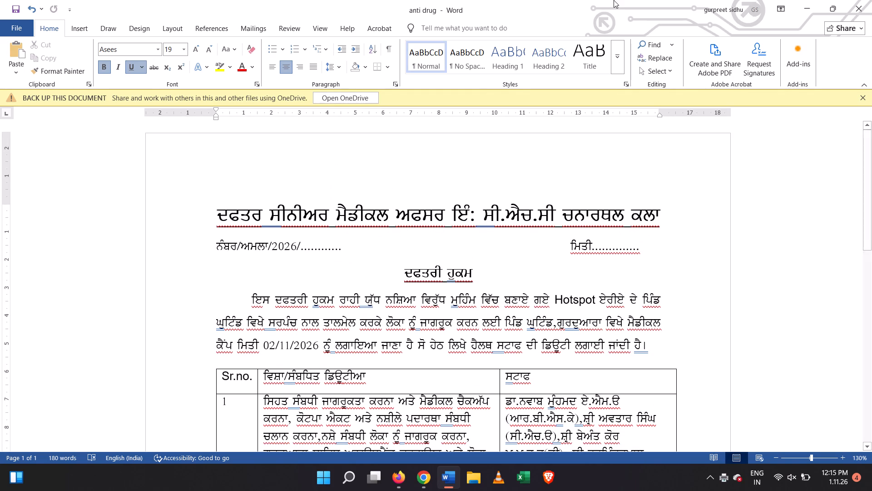
pyautogui.scroll(-11, 297, 180)
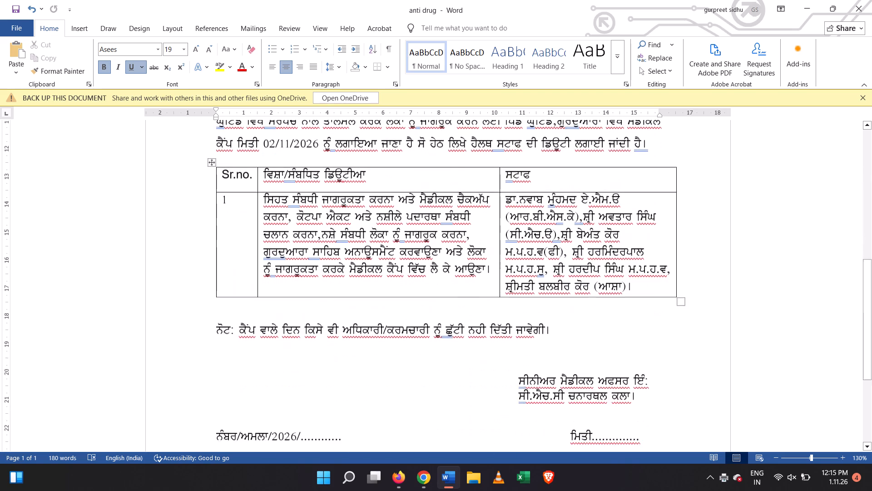
pyautogui.scroll(8, 299, 176)
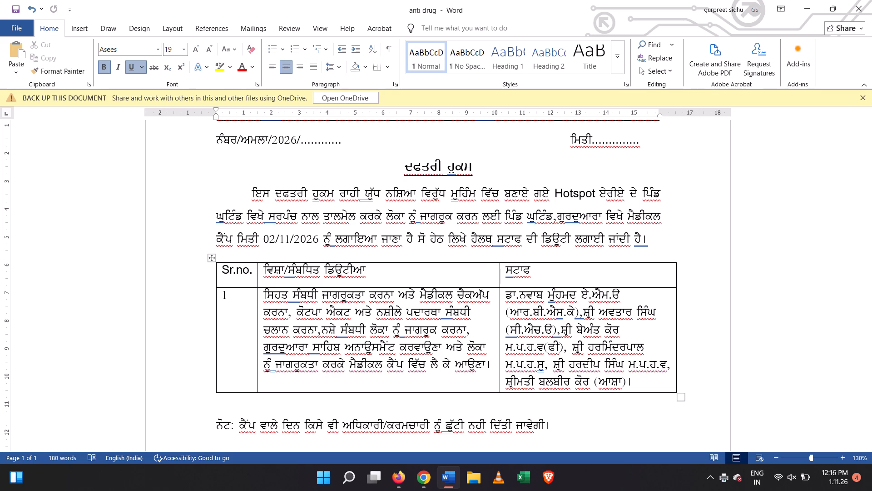
# Save the document.
pyautogui.click(10, 25)
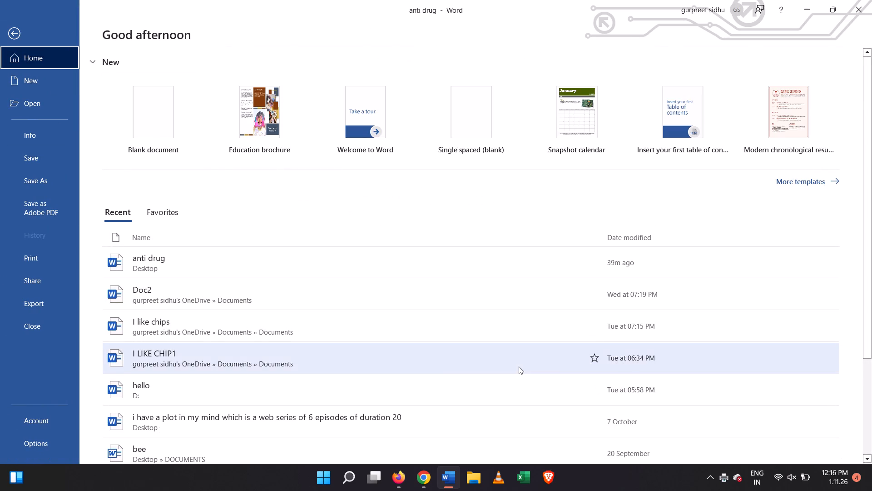
pyautogui.press('Escape')
pyautogui.hotkey('ctrl', 's')
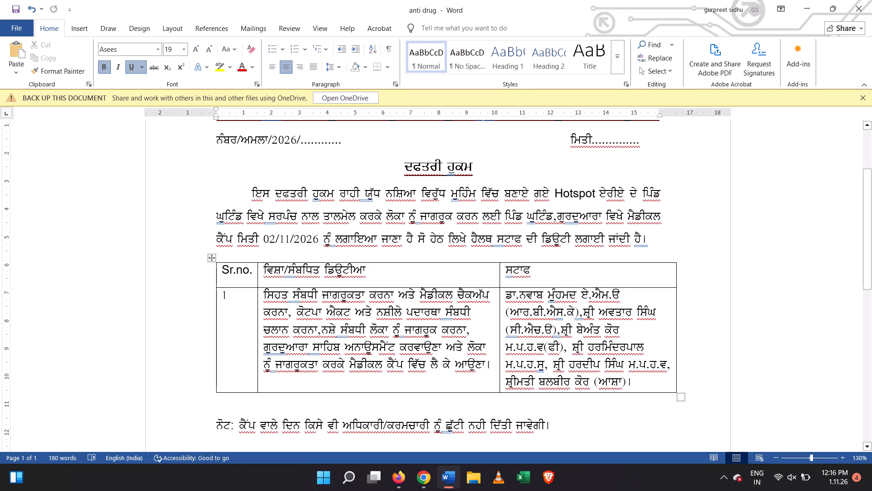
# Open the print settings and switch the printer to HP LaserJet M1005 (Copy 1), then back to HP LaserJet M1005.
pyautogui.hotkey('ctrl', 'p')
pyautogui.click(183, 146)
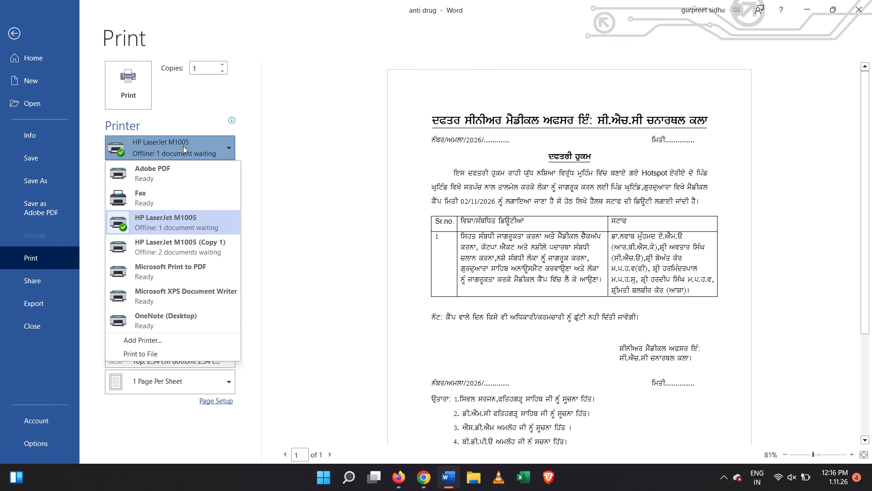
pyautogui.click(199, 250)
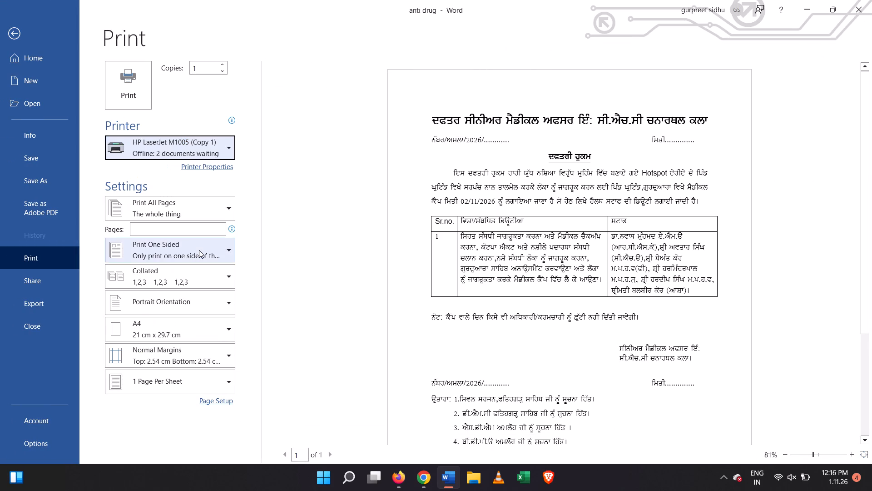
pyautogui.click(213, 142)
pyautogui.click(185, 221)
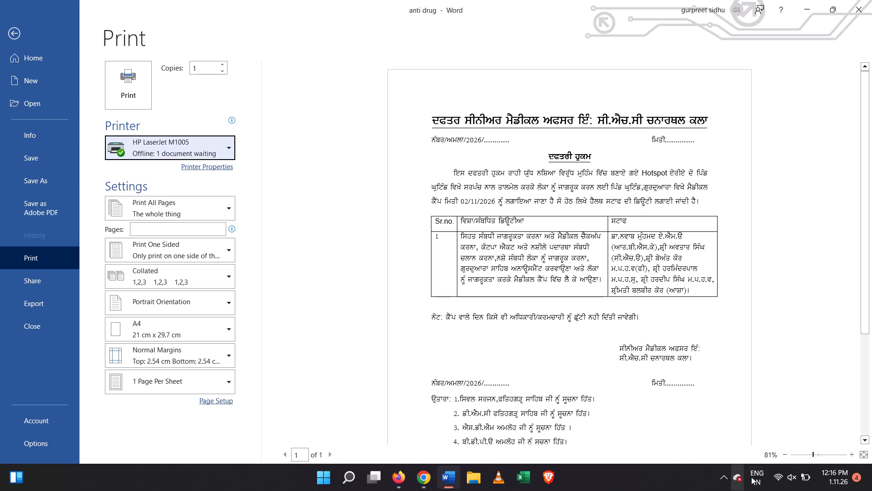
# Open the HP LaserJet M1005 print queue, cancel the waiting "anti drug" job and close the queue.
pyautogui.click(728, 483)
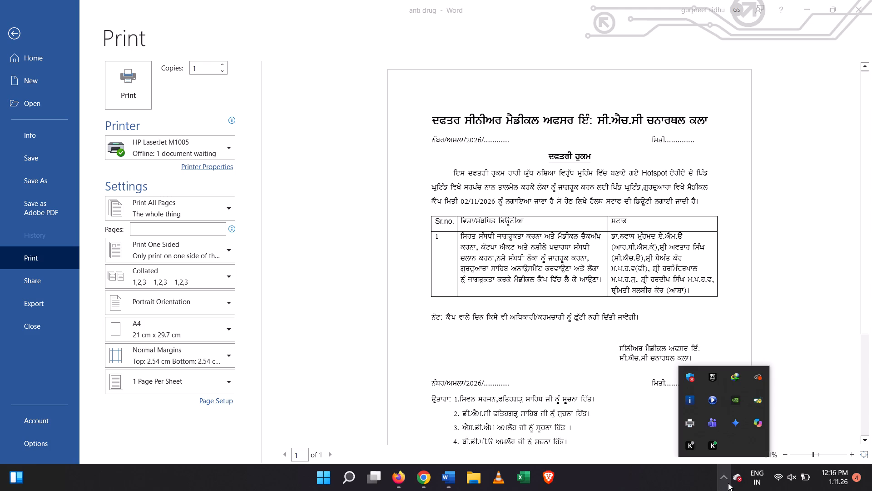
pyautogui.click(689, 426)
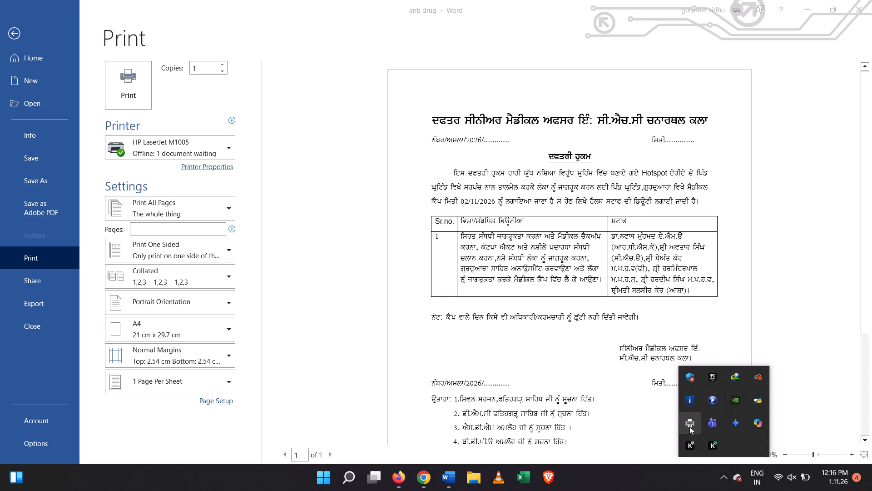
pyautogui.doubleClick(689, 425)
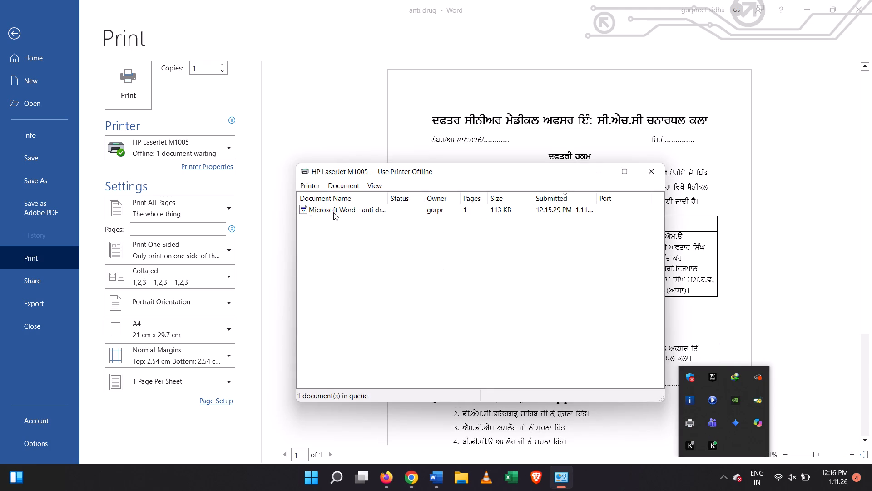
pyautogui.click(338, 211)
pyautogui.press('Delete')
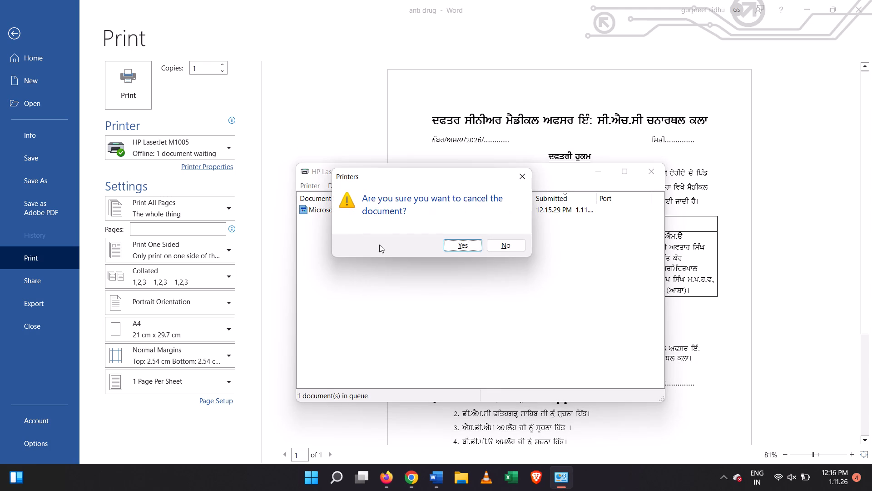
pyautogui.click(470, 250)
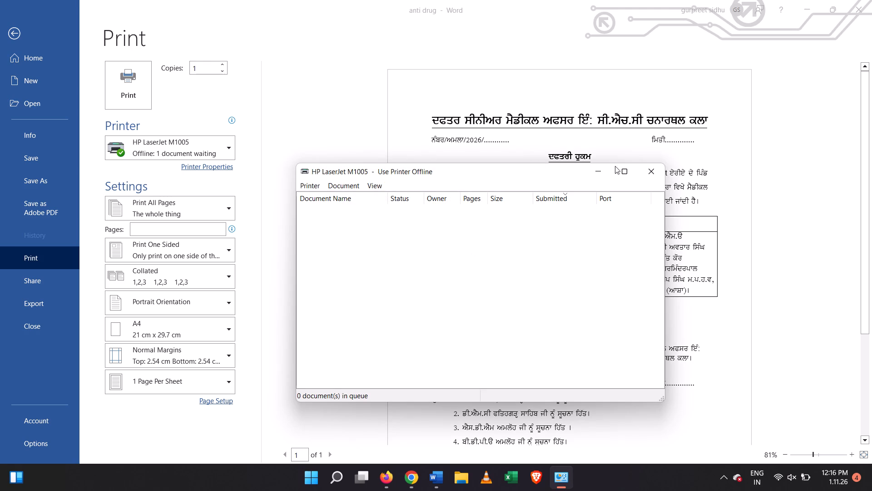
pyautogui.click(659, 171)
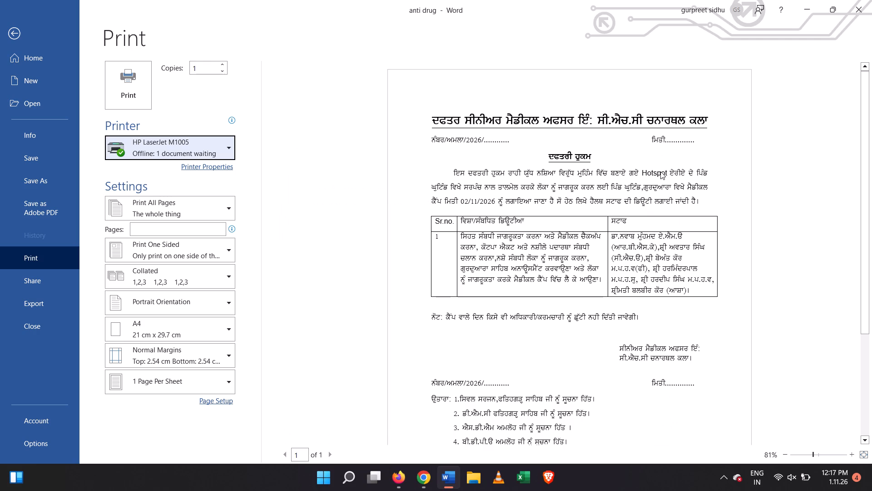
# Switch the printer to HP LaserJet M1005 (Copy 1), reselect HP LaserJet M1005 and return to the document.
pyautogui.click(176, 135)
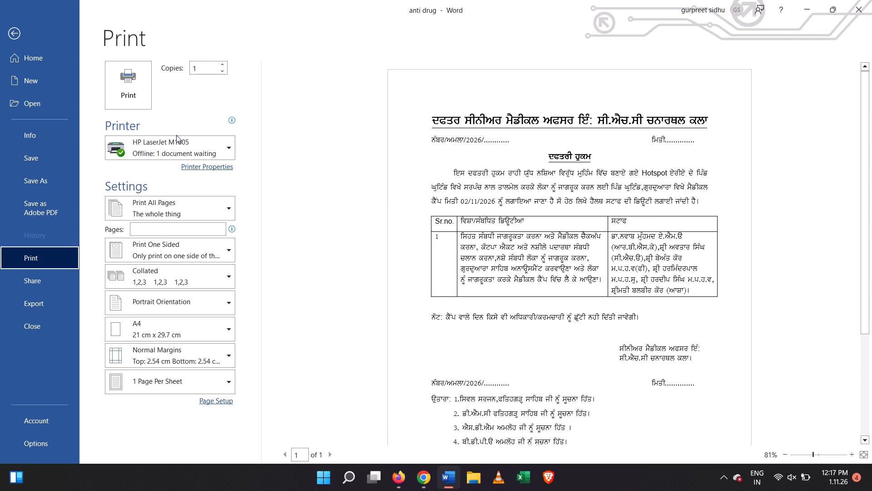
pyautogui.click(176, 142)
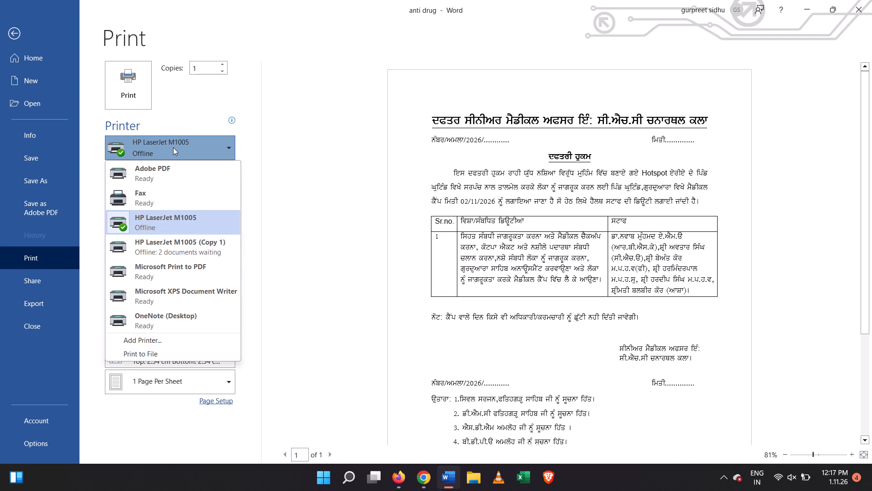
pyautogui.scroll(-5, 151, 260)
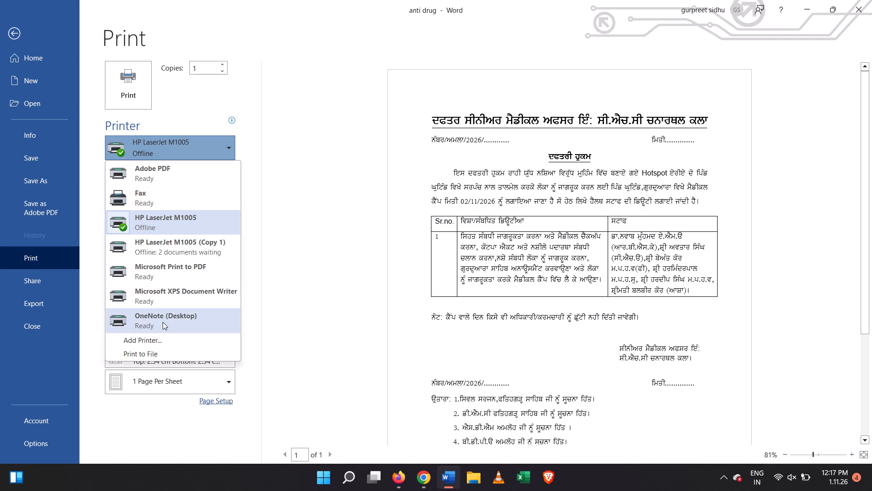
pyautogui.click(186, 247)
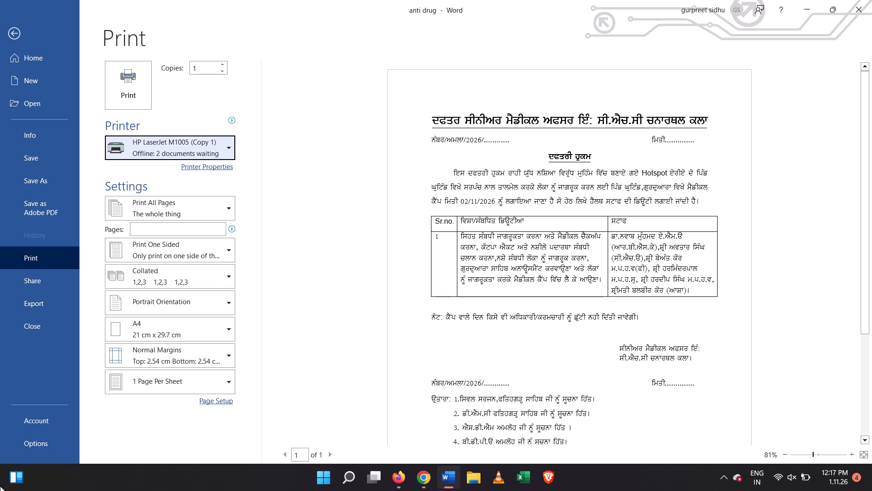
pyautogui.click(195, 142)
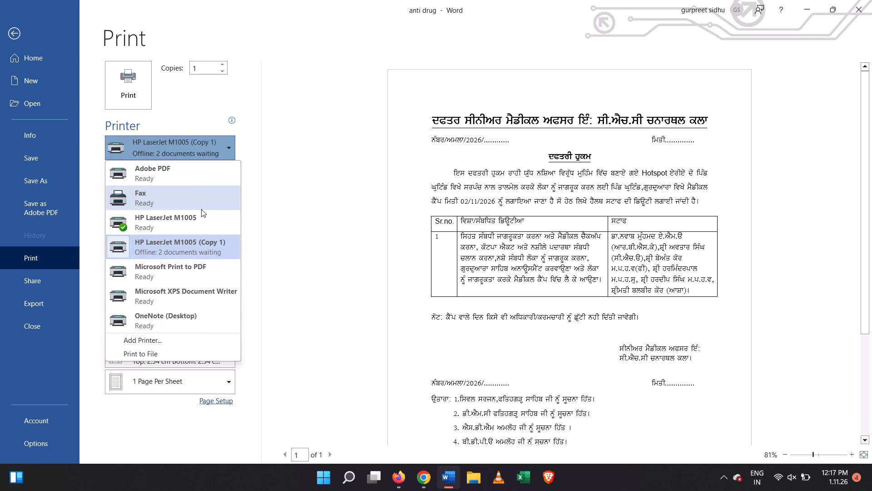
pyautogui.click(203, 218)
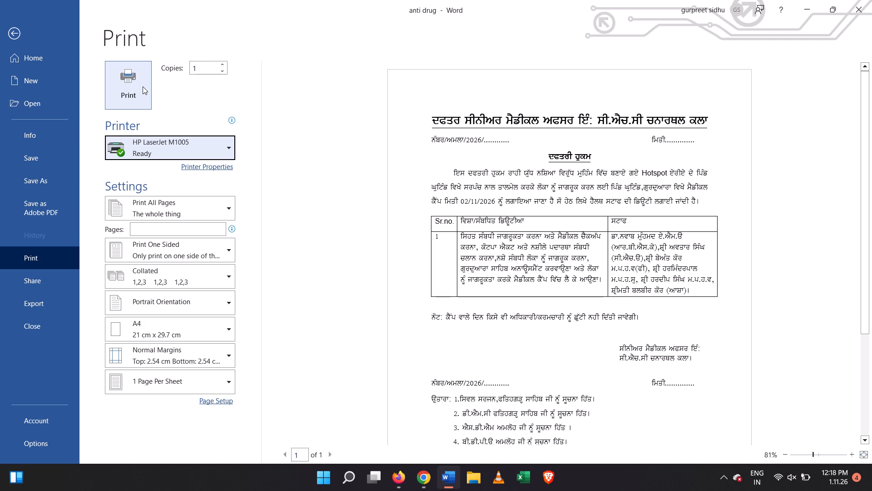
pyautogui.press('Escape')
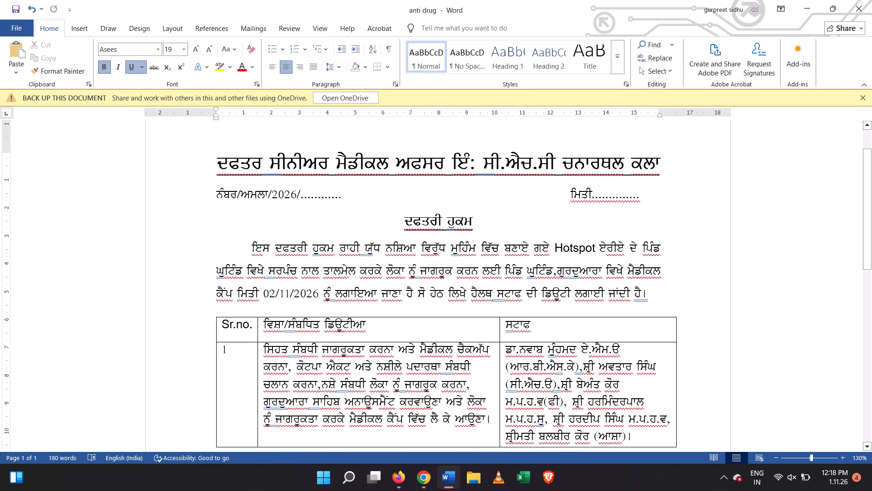
# Insert "ਸਾਹਿਬ" after "ਗੁਰਦੁਆਰਾ" in the opening order paragraph and save the document.
pyautogui.click(603, 274)
pyautogui.press('space')
pyautogui.write(';kfjp')
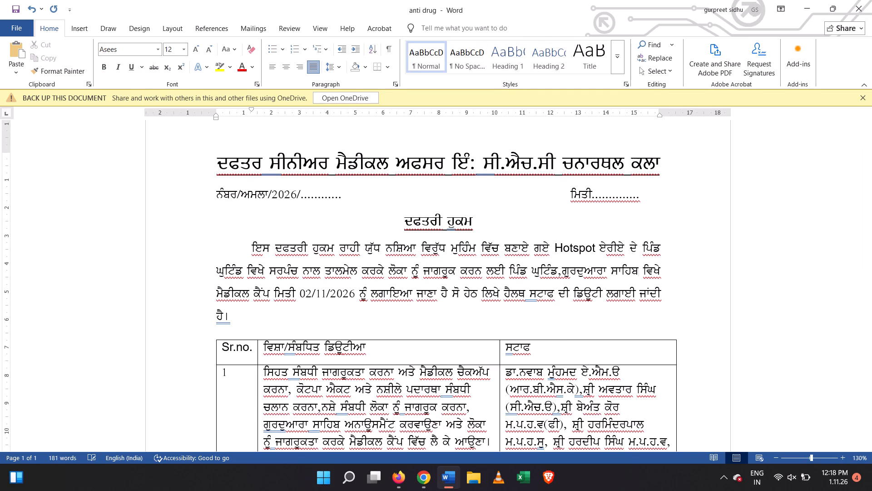
pyautogui.hotkey('ctrl', 's')
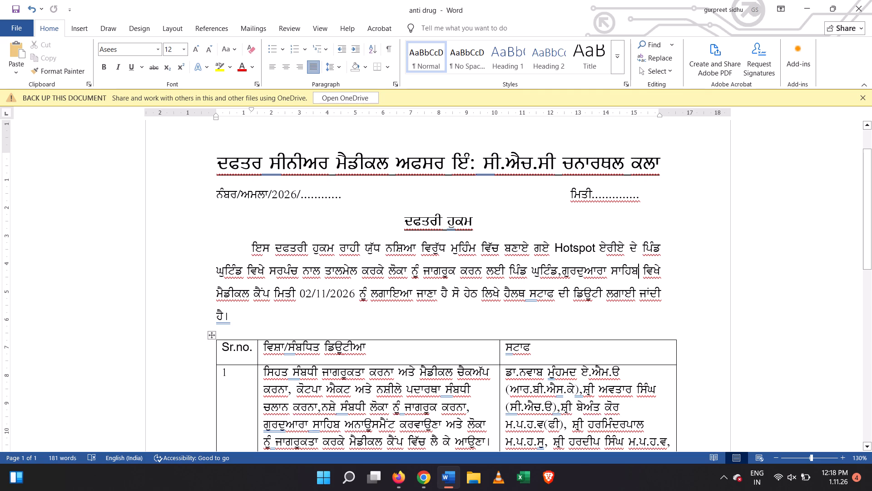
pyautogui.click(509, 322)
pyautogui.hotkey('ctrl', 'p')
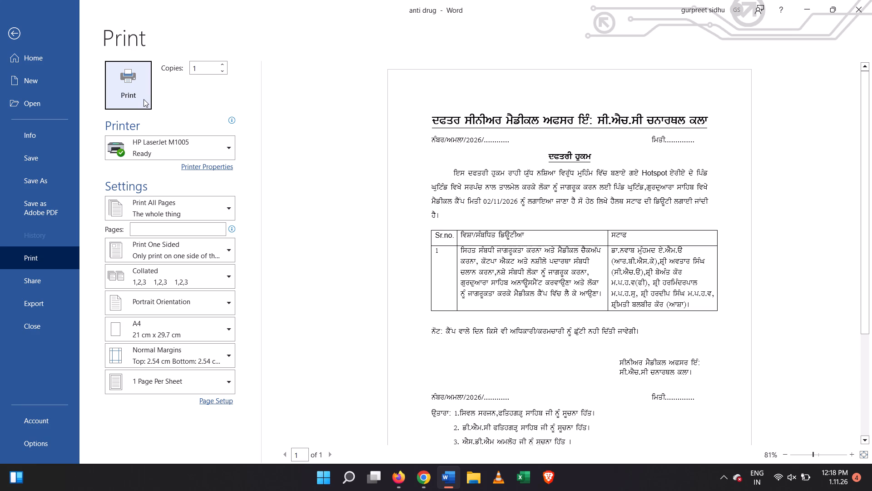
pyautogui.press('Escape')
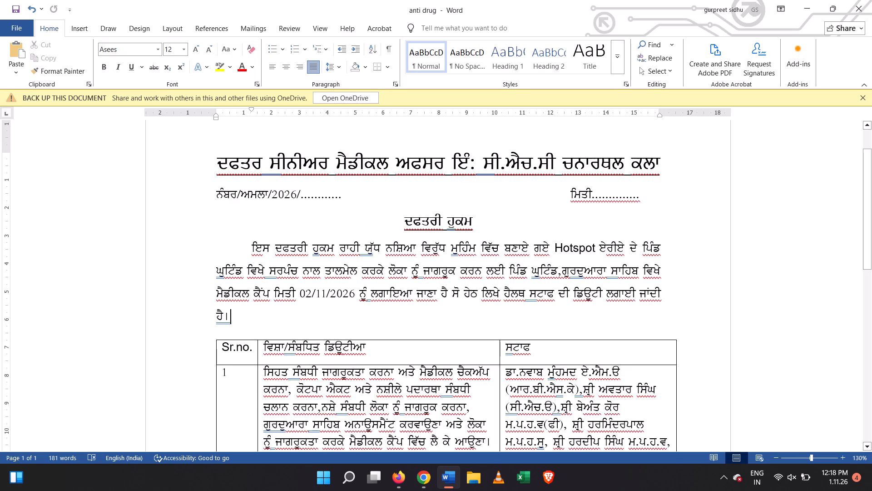
# Insert a Punjabi full stop "।" after "ਲਗਾਇਆ ਜਾਣਾ ਹੈ" in the opening order paragraph.
pyautogui.click(447, 297)
pyautogui.press('.')
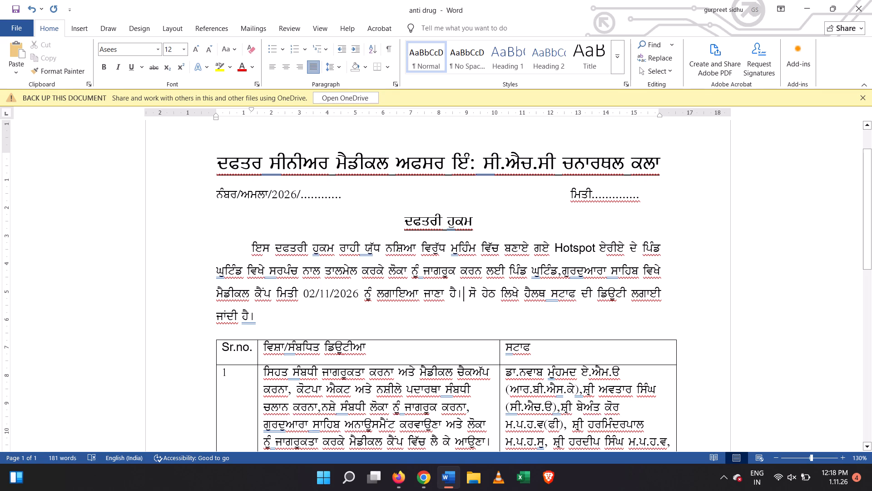
# Replace "ਸੋ ਹੇਠ" with "ਇਸ ਲਈ" at the start of the staff duty sentence and save the document.
pyautogui.moveTo(496, 295); pyautogui.dragTo(471, 296)
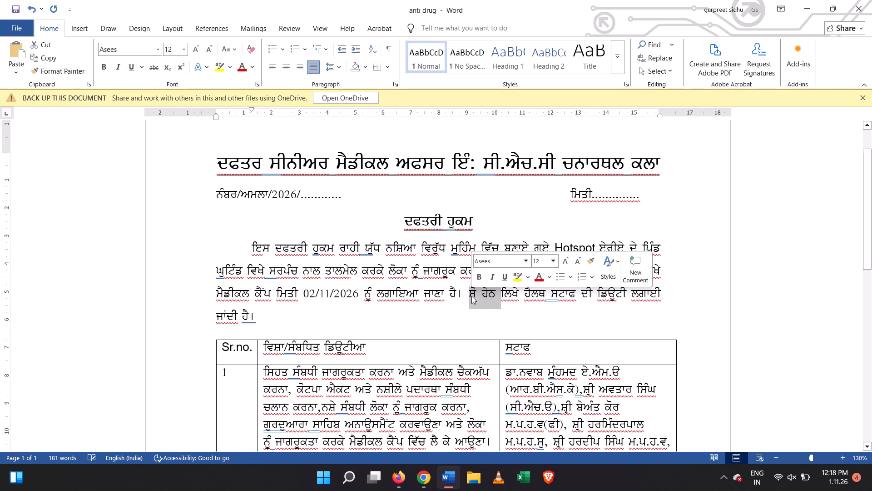
pyautogui.write('fHl')
pyautogui.press('BackSpace')
pyautogui.press('BackSpace')
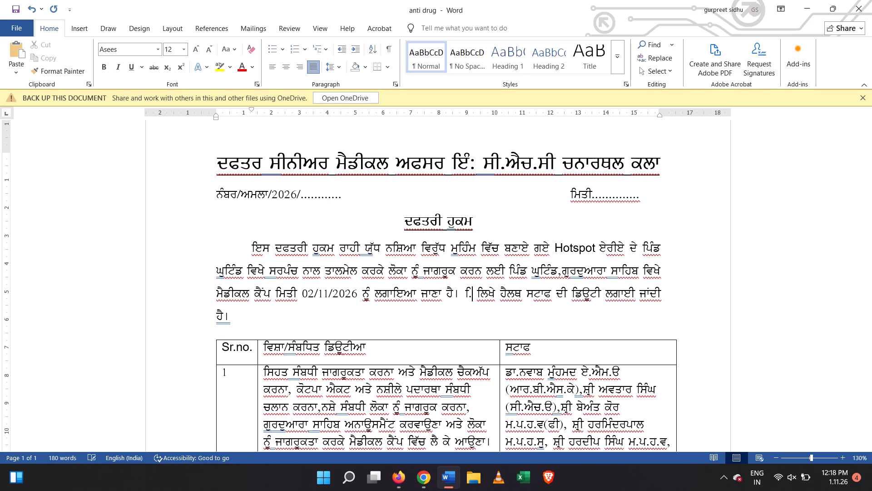
pyautogui.write('J; bj')
pyautogui.press('BackSpace')
pyautogui.write('Jh')
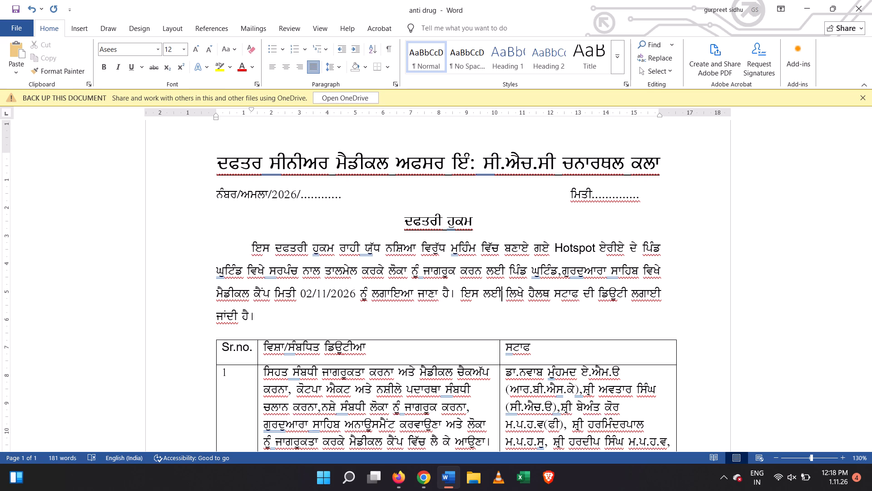
pyautogui.hotkey('ctrl', 's')
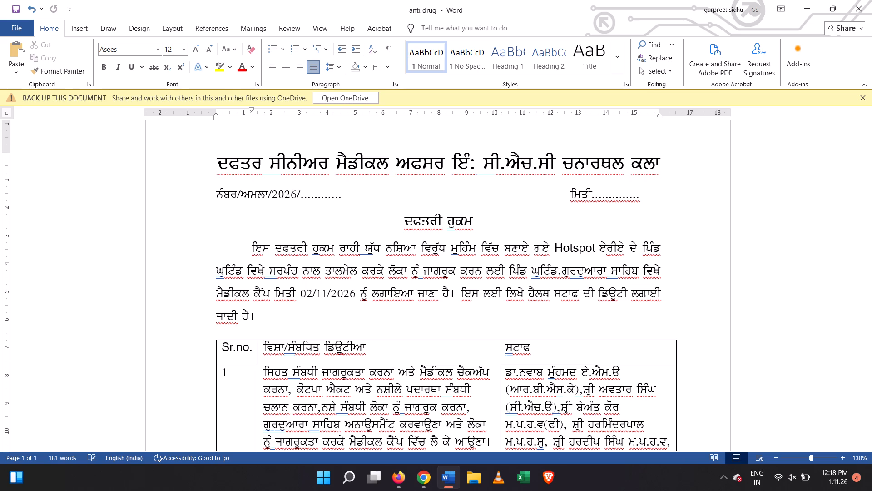
# Print one copy of the office order on the HP LaserJet M1005.
pyautogui.hotkey('ctrl', 'p')
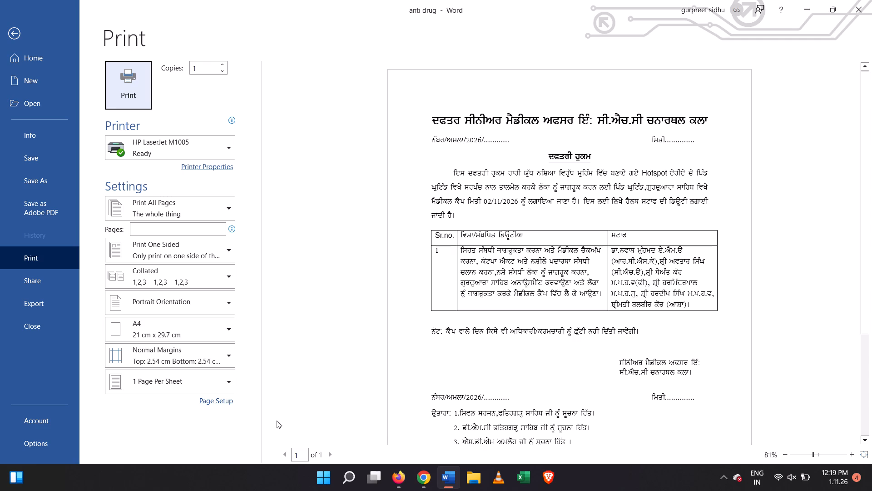
pyautogui.click(143, 90)
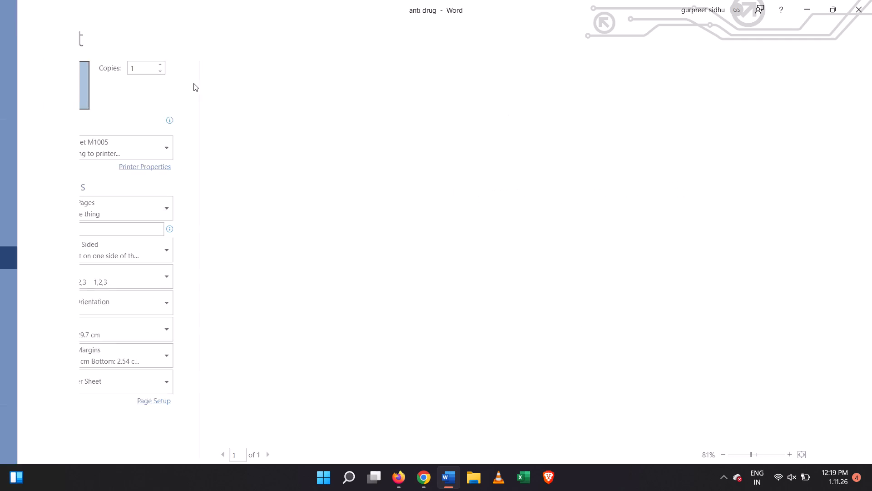
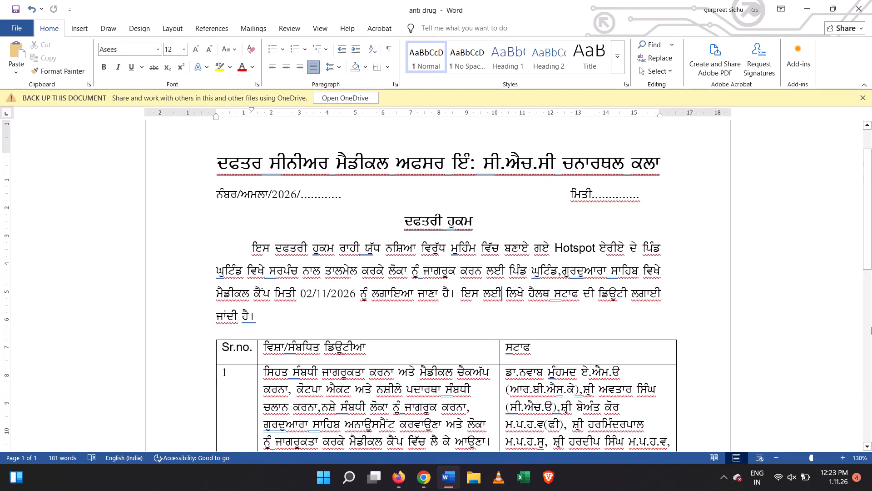
# Insert the female ASHA supervisor's name with the title "ਸ਼੍ਰੀਮਤੀ" before the last staff entry in the table's staff cell.
pyautogui.scroll(-2, 871, 310)
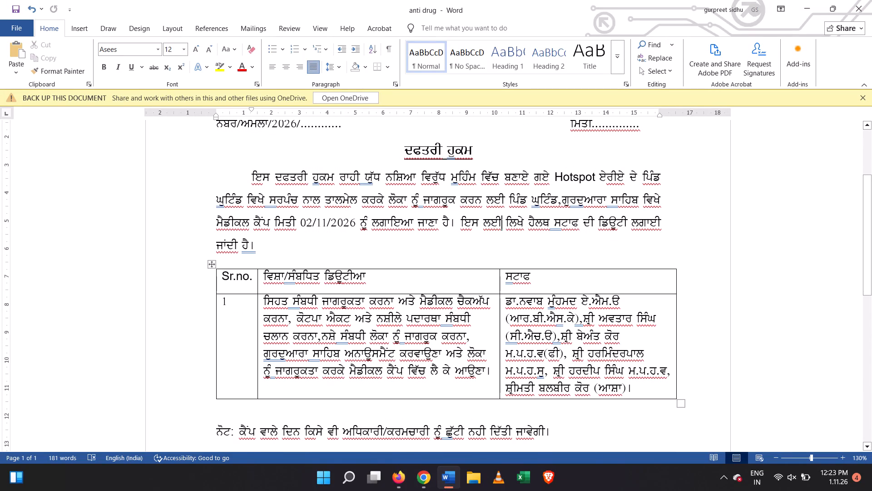
pyautogui.click(671, 372)
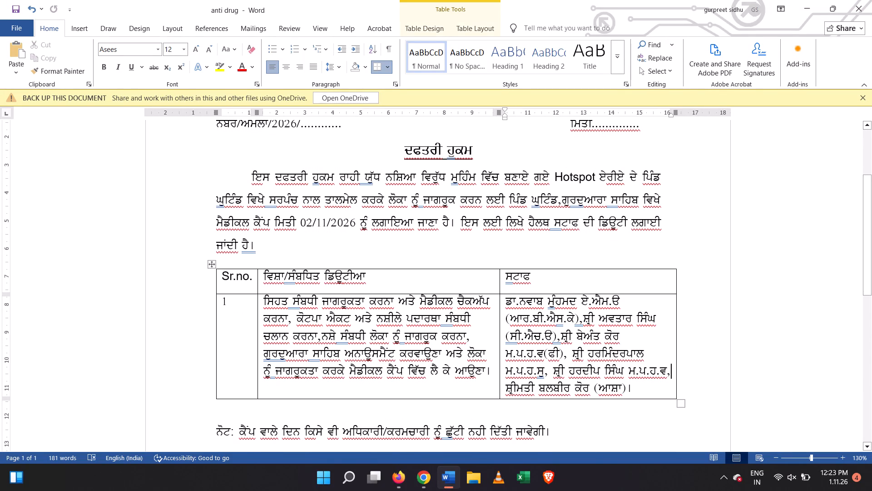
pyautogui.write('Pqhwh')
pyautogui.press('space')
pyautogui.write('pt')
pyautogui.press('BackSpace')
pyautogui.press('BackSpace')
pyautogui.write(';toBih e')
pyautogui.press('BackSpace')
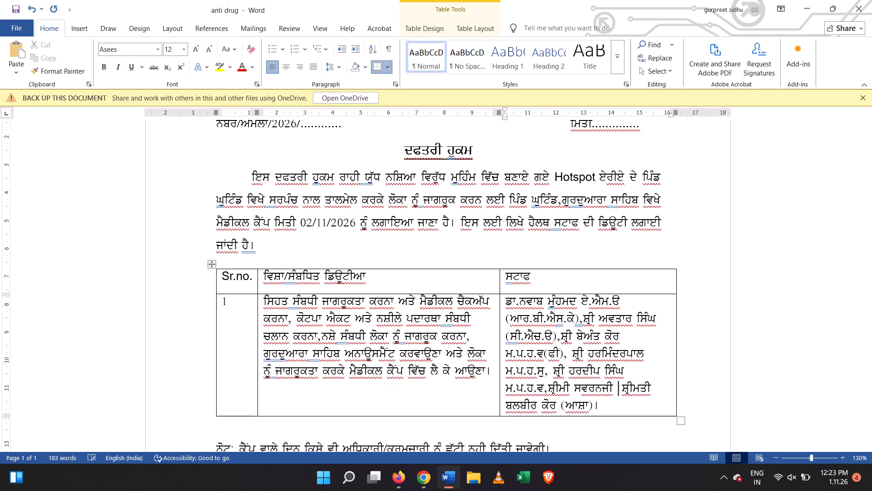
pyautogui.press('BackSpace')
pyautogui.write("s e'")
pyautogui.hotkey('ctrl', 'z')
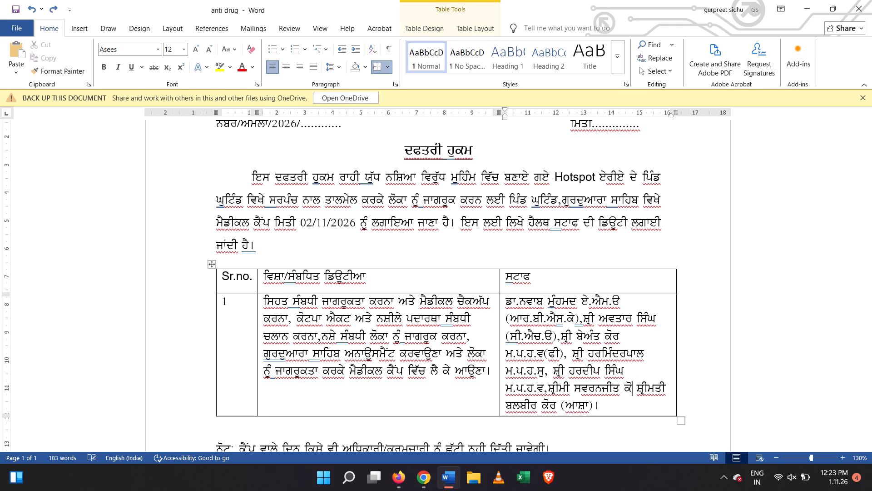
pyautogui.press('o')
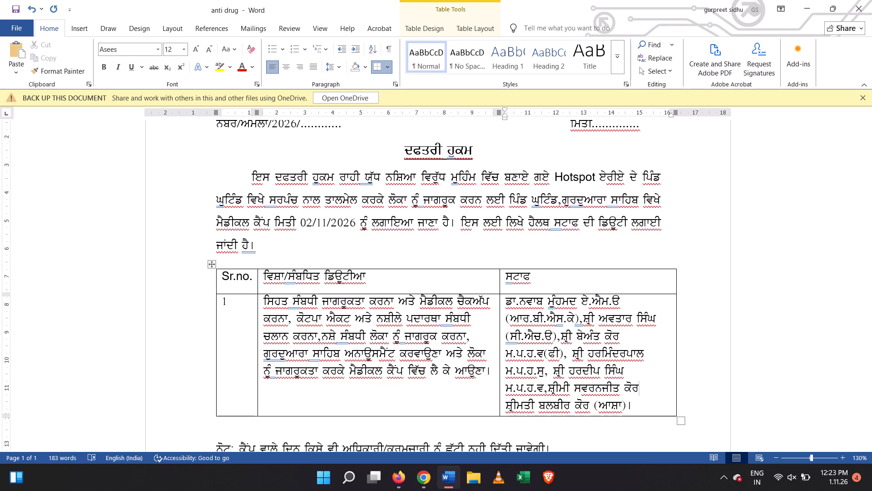
pyautogui.click(565, 384)
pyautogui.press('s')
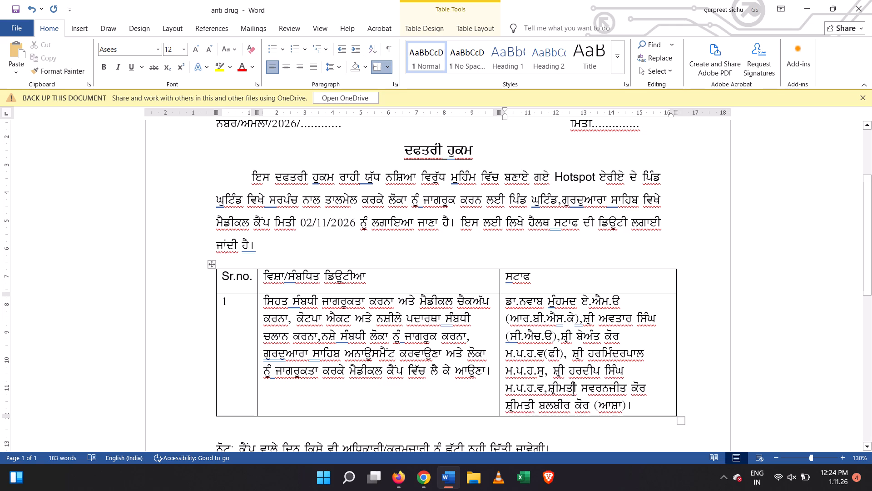
pyautogui.click(580, 389)
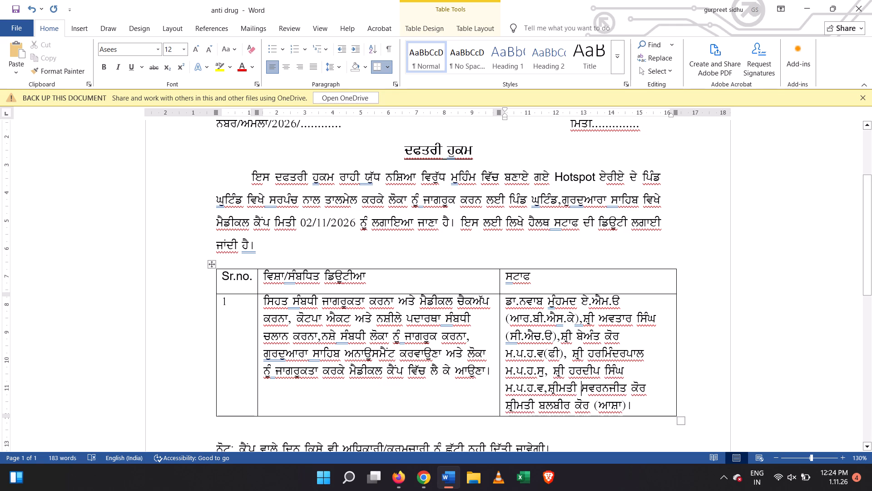
# Add the designation "ਆਸ਼ਾ ਸੁਪਰਵਾਈਜਰ," after the newly inserted staff name in the staff cell.
pyautogui.click(648, 391)
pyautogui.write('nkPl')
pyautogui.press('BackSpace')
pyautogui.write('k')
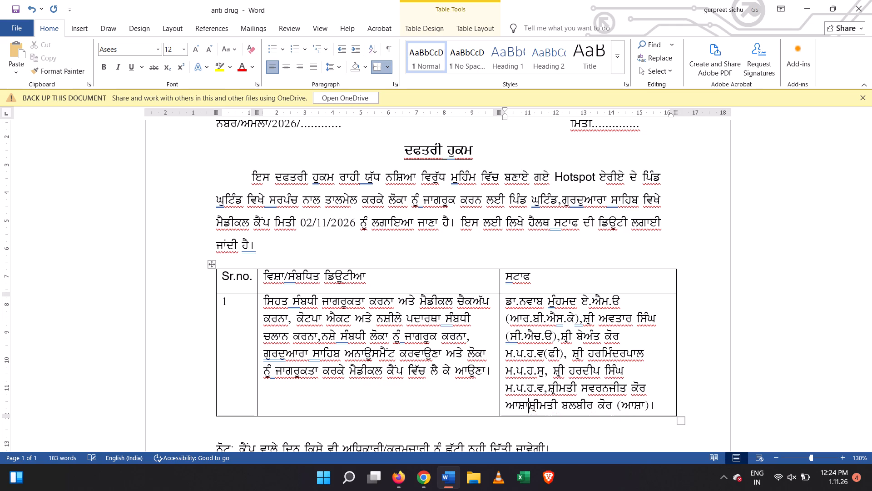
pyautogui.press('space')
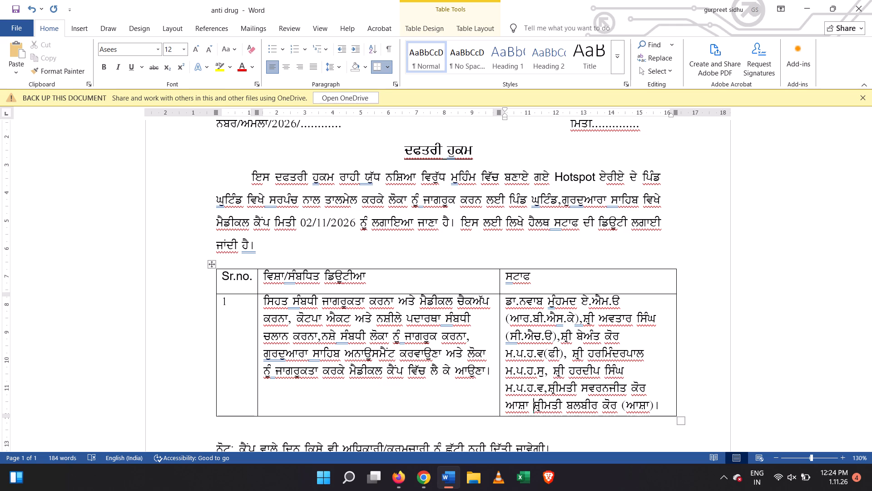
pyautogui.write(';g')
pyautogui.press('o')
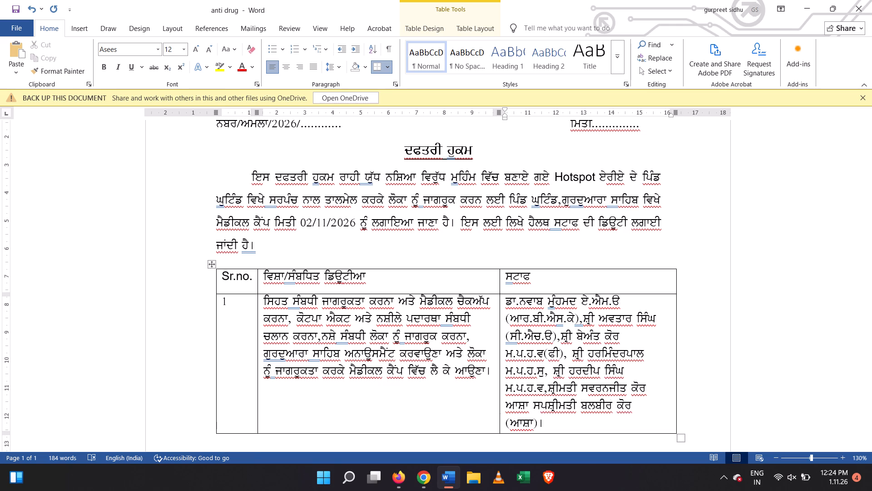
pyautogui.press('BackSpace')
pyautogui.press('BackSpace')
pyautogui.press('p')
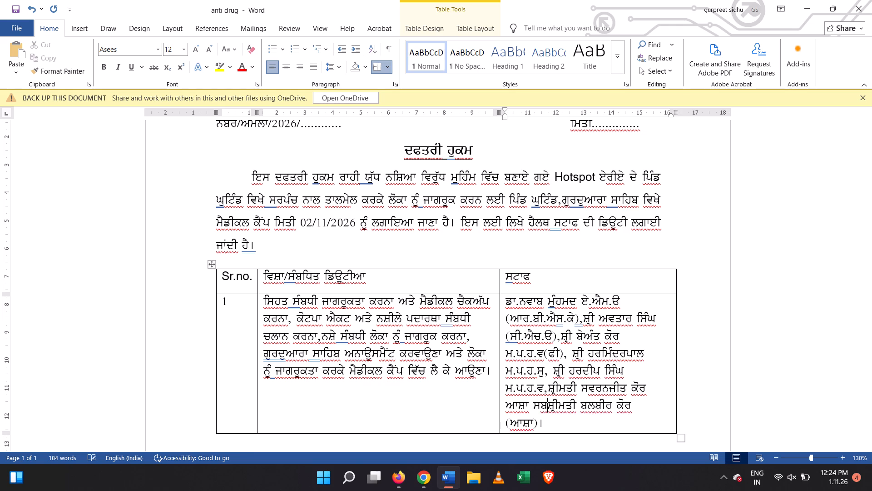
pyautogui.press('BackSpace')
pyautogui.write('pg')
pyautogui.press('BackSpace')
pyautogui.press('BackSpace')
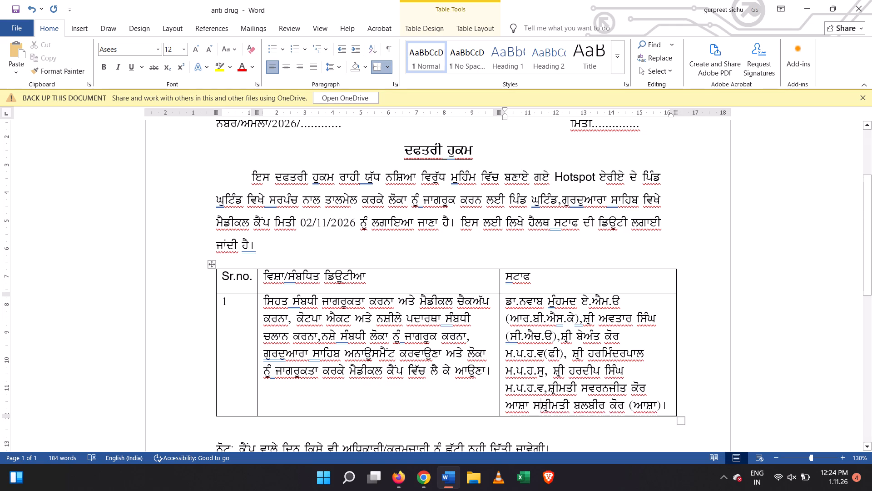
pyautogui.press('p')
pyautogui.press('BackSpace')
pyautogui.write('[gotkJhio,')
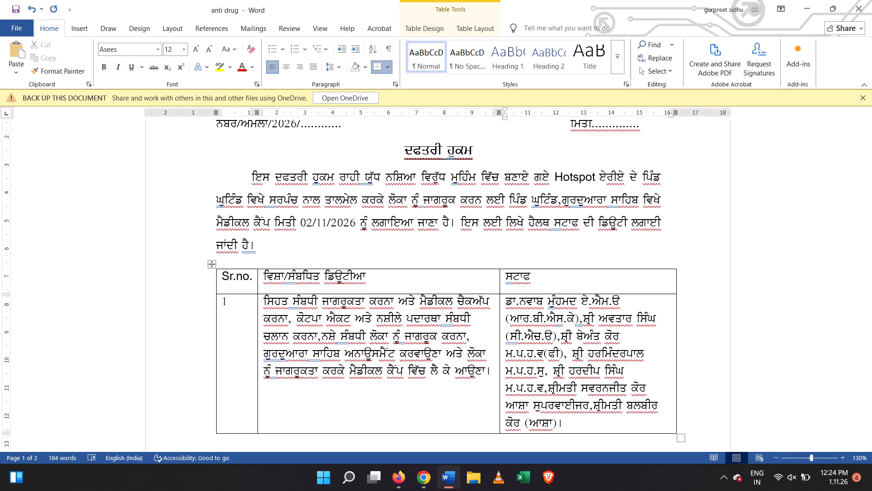
# Insert "ਸੰਬਧਤ ਏਰੀਏ ਦੀ ਦੀ ਆਸ਼ਾ" after "ਆਸ਼ਾ ਸੁਪਰਵਾਈਜਰ," in the staff cell.
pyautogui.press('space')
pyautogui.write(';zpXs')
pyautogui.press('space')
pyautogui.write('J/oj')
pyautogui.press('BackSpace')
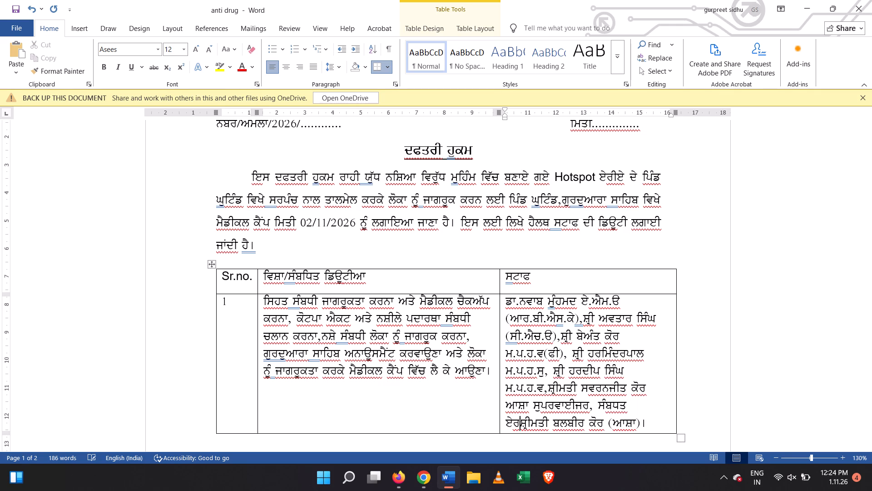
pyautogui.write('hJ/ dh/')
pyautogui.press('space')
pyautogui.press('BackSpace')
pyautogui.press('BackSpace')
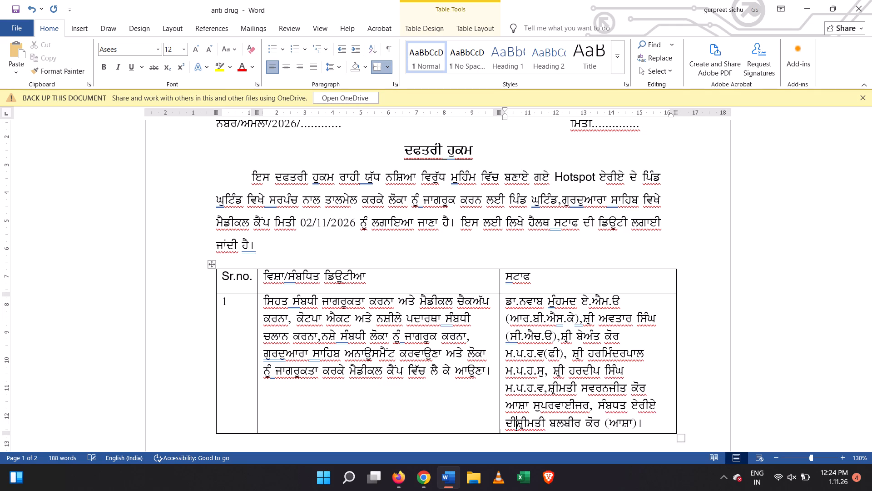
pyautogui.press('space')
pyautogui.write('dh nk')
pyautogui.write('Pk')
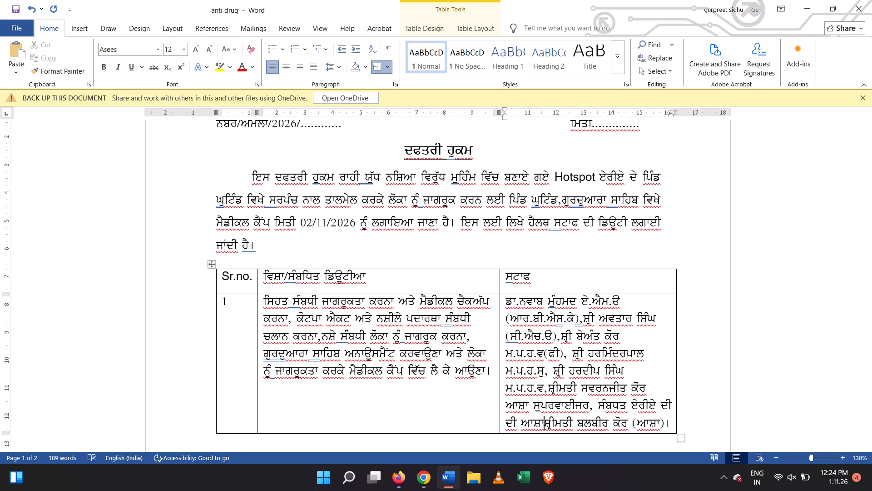
# Delete the last staff member's title, name and "(ਆਸ਼ਾ)" designation from the staff cell, keeping the closing "।".
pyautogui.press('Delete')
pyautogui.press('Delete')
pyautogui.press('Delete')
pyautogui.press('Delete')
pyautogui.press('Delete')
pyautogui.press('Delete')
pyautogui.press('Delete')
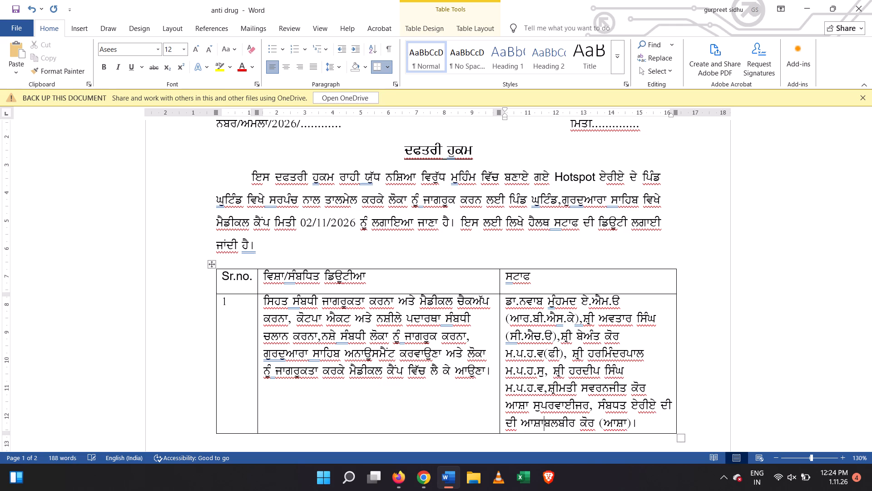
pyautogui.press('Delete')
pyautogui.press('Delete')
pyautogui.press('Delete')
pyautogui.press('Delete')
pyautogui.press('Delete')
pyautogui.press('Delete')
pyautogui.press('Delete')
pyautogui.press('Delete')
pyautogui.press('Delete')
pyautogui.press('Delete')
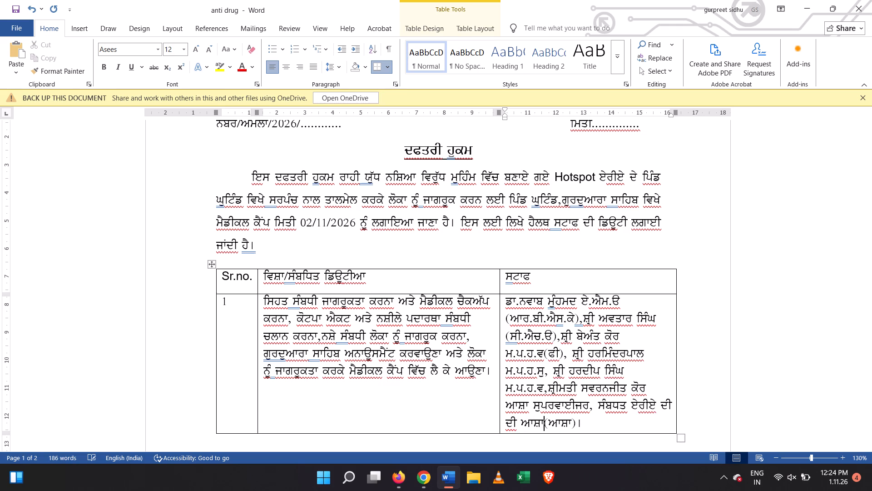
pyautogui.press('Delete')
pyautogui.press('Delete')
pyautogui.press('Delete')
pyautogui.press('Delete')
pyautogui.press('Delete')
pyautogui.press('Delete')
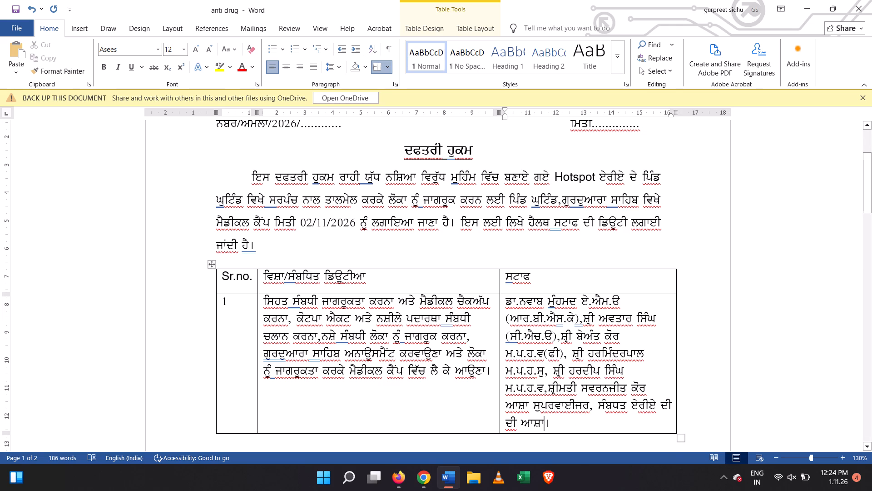
# Insert "HWC" in Arial between "ਸੰਬਧਤ" and "ਏਰੀਏ" in the staff cell, borrowing the font from the "Sr.no." header.
pyautogui.click(632, 410)
pyautogui.click(252, 275)
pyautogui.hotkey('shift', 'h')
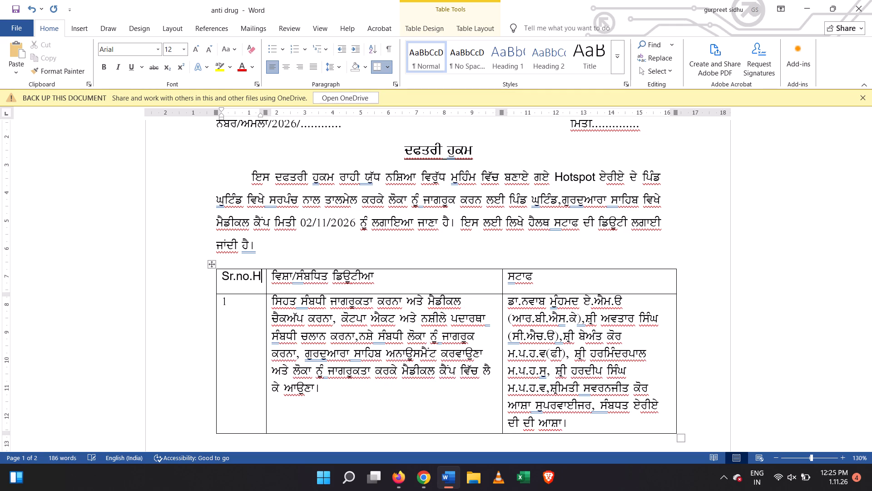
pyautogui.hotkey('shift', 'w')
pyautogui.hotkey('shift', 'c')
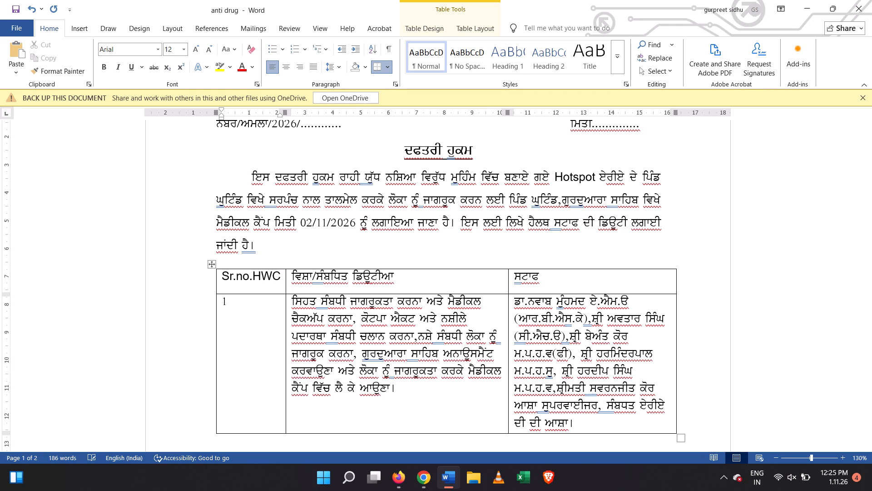
pyautogui.hotkey('shift', 'Left')
pyautogui.hotkey('shift', 'Left')
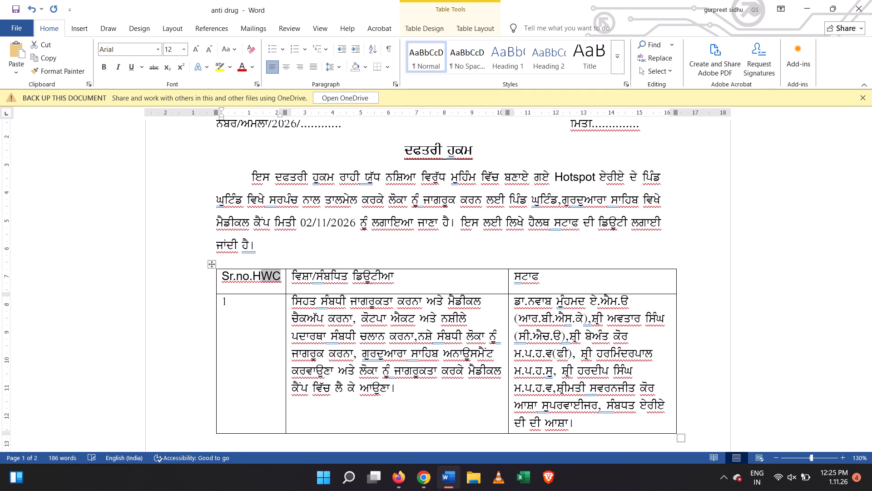
pyautogui.hotkey('shift', 'Left')
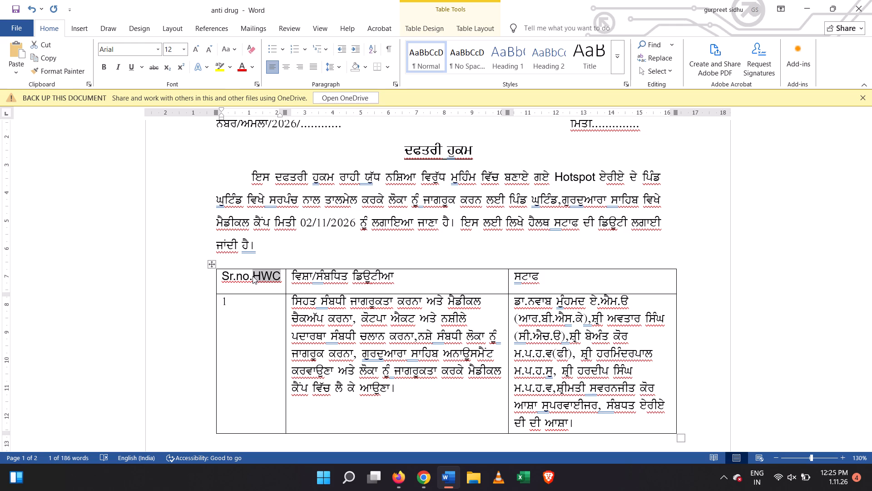
pyautogui.hotkey('ctrl', 'x')
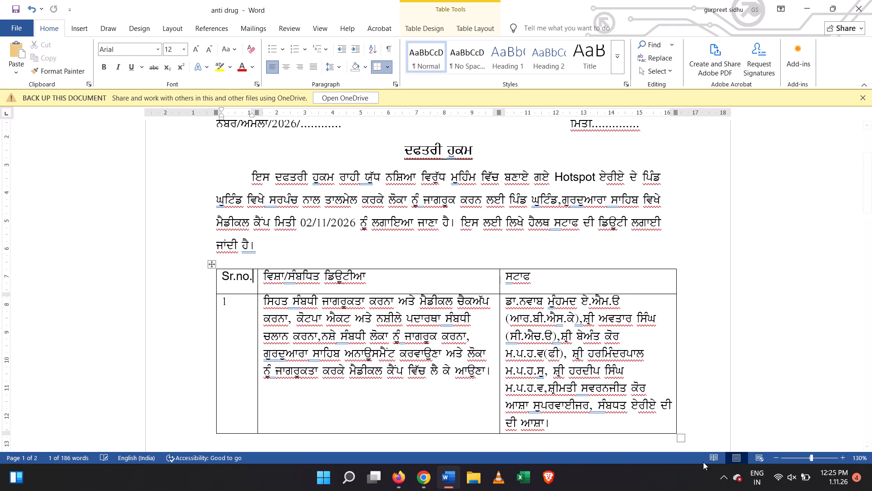
pyautogui.click(627, 408)
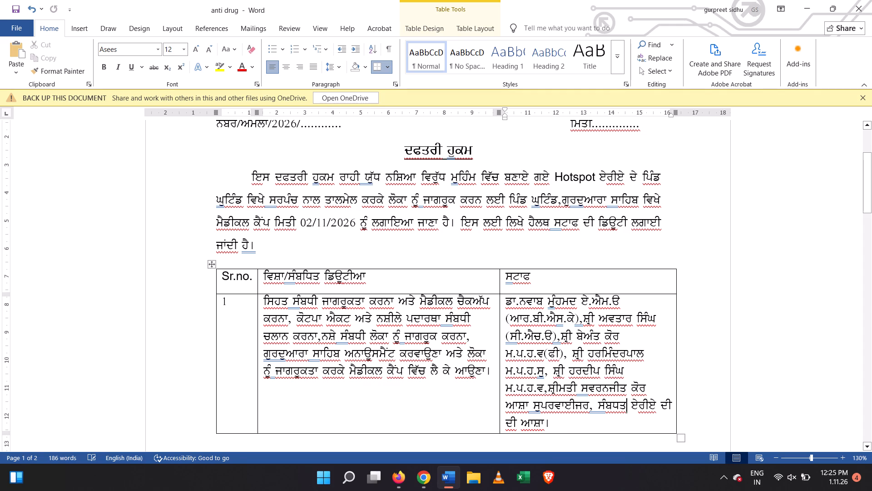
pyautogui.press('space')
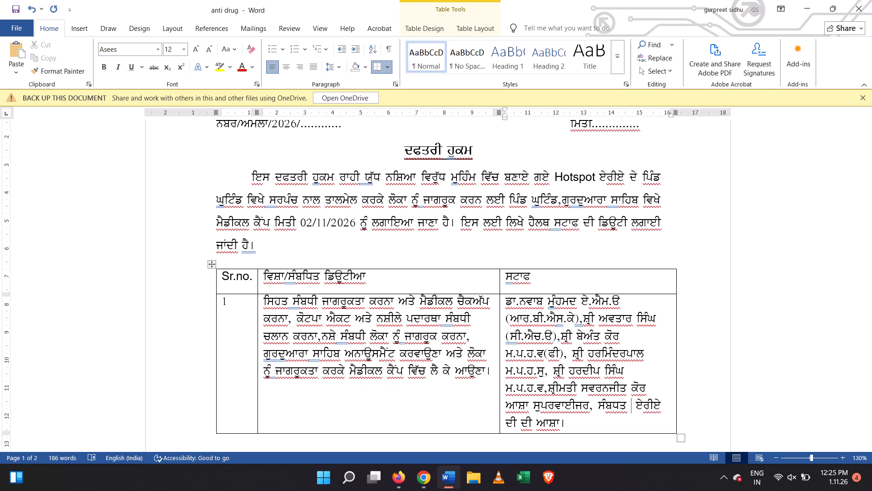
pyautogui.hotkey('ctrl', 'v')
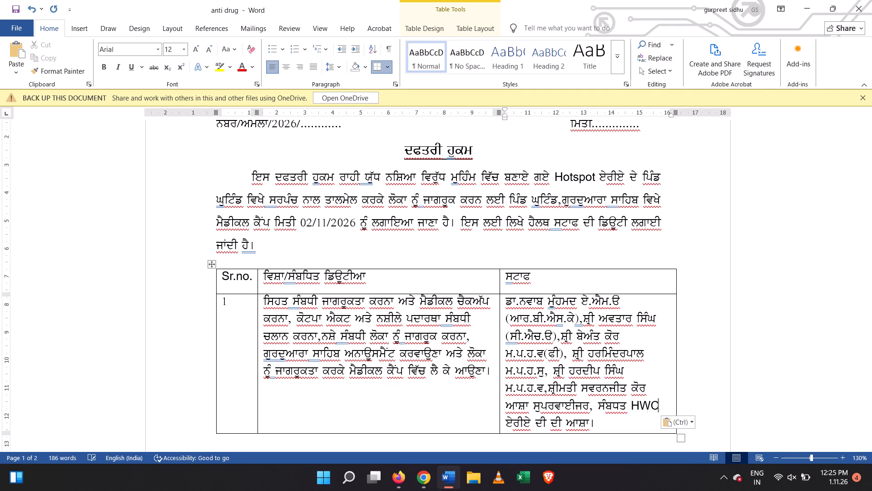
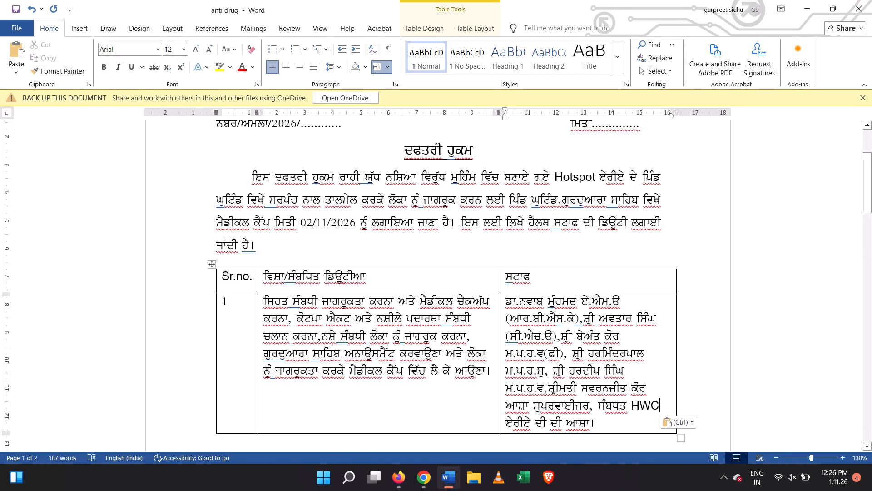
# Delete the duplicated "ਦੀ" before "ਆਸ਼ਾ" in the last line of the staff cell.
pyautogui.click(550, 425)
pyautogui.press('Delete')
pyautogui.press('Delete')
pyautogui.press('Delete')
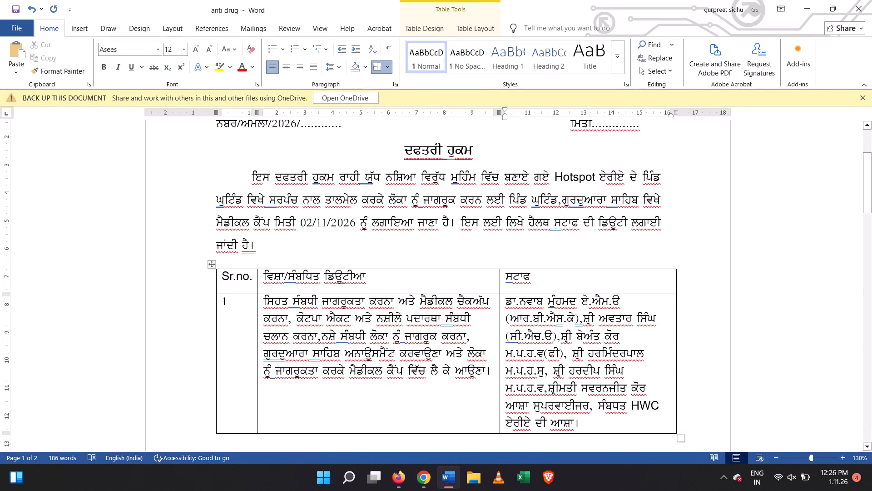
# Save the office order with the corrected staff cell.
pyautogui.click(675, 398)
pyautogui.click(650, 417)
pyautogui.scroll(-3, 650, 417)
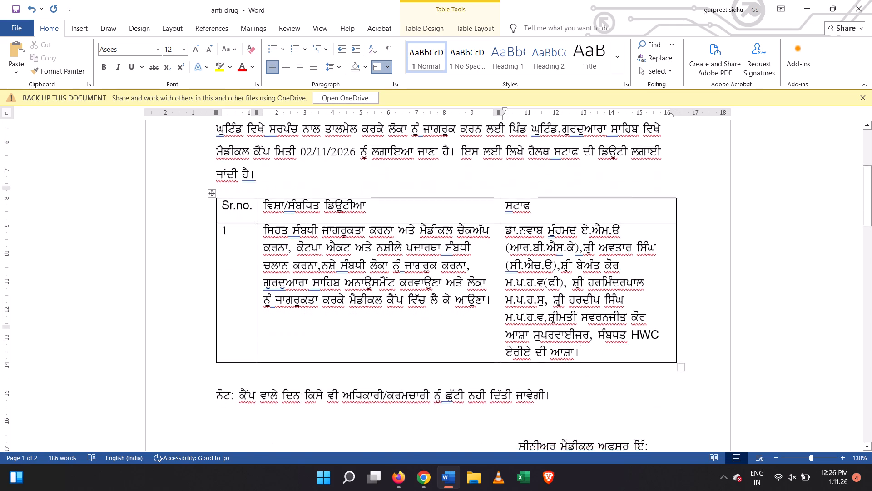
pyautogui.scroll(-1, 650, 417)
pyautogui.hotkey('ctrl', 's')
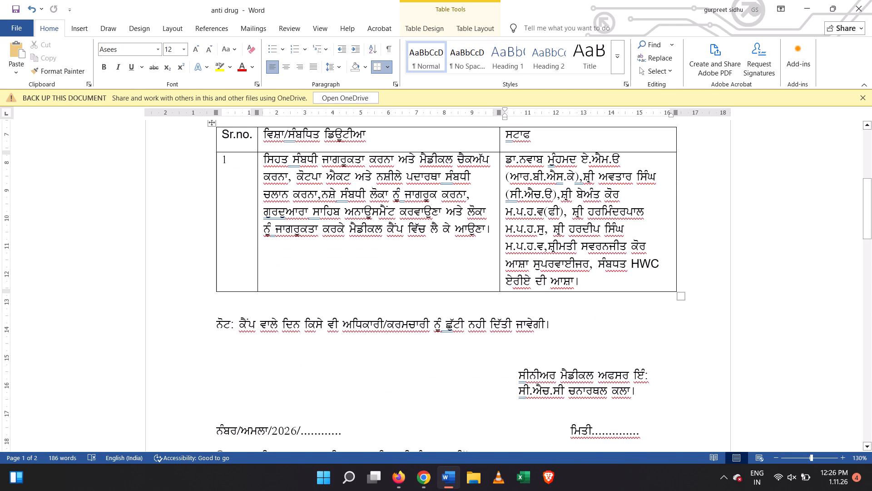
# Proofread the office order from its heading and body paragraph through the duty table, note, signature block and copy list.
pyautogui.scroll(1, 605, 431)
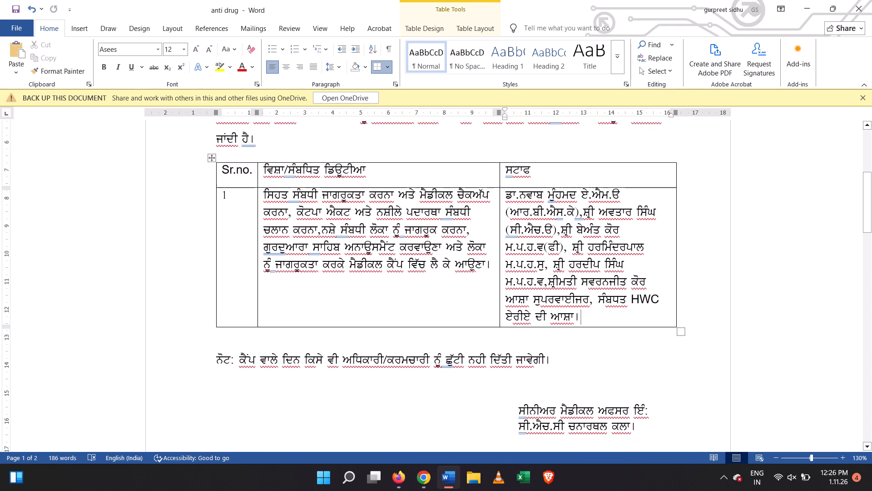
pyautogui.scroll(4, 585, 391)
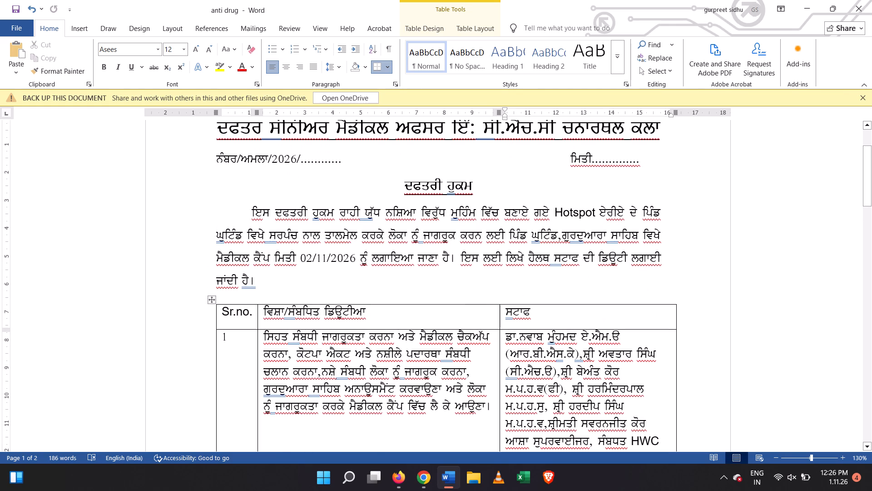
pyautogui.scroll(-3, 584, 389)
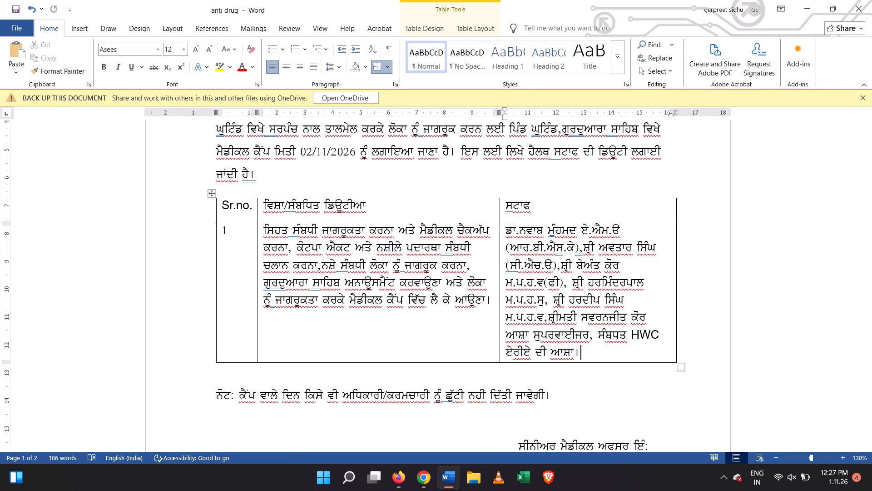
pyautogui.scroll(-4, 596, 376)
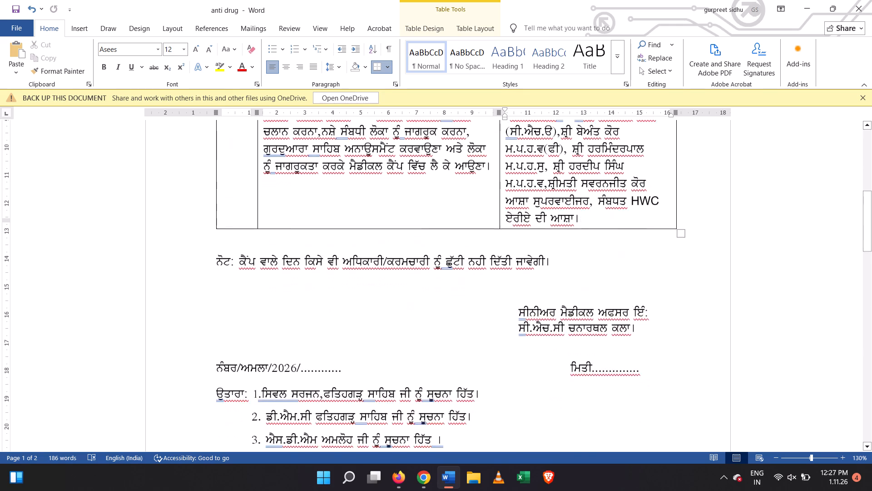
pyautogui.scroll(-5, 596, 376)
pyautogui.scroll(8, 596, 376)
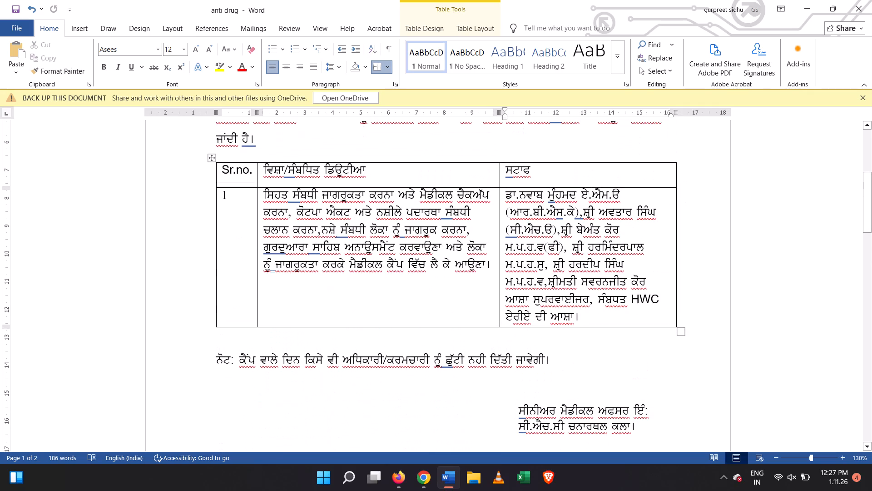
pyautogui.scroll(4, 596, 376)
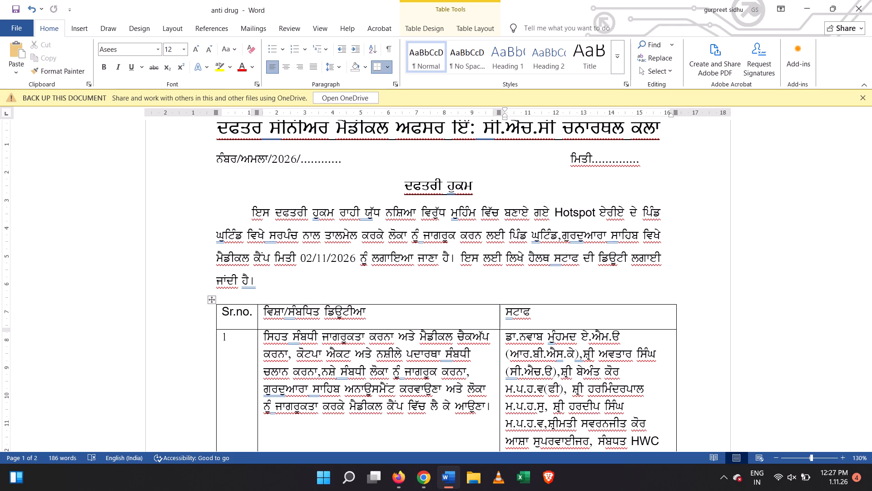
# Save the office order again after proofreading it.
pyautogui.hotkey('ctrl', 's')
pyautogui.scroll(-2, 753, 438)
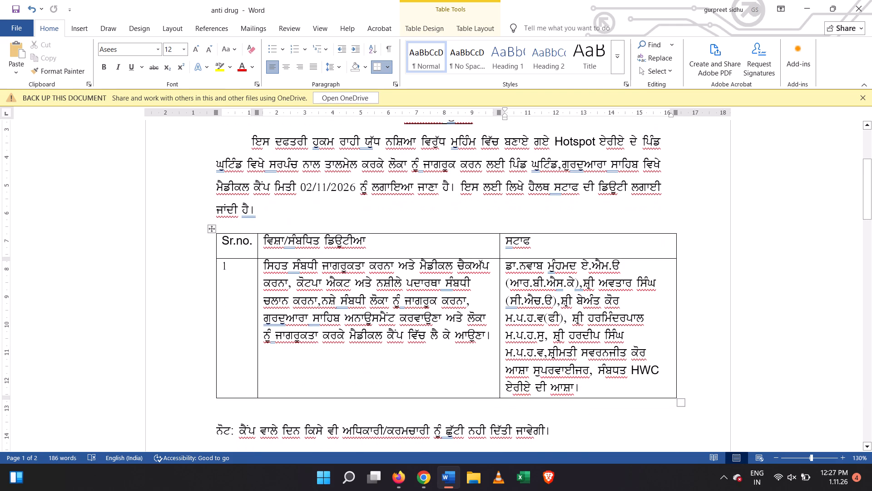
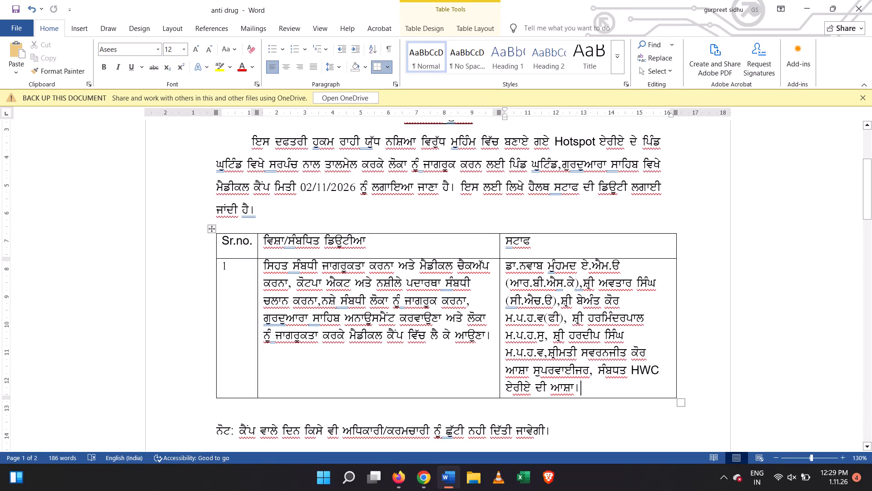
# Insert the word "ਸਾਰੀਆ" before "ਆਸ਼ਾ" in the last line of the staff cell.
pyautogui.click(550, 389)
pyautogui.write(';kf')
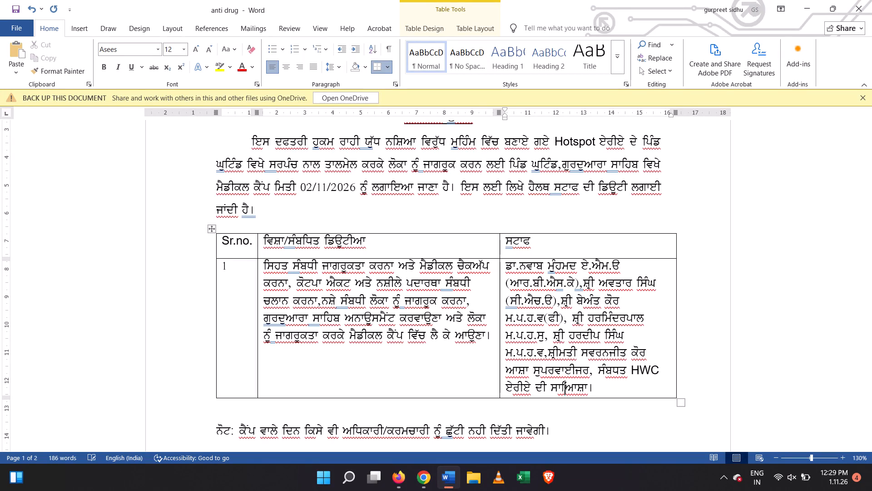
pyautogui.press('BackSpace')
pyautogui.write('ohnk')
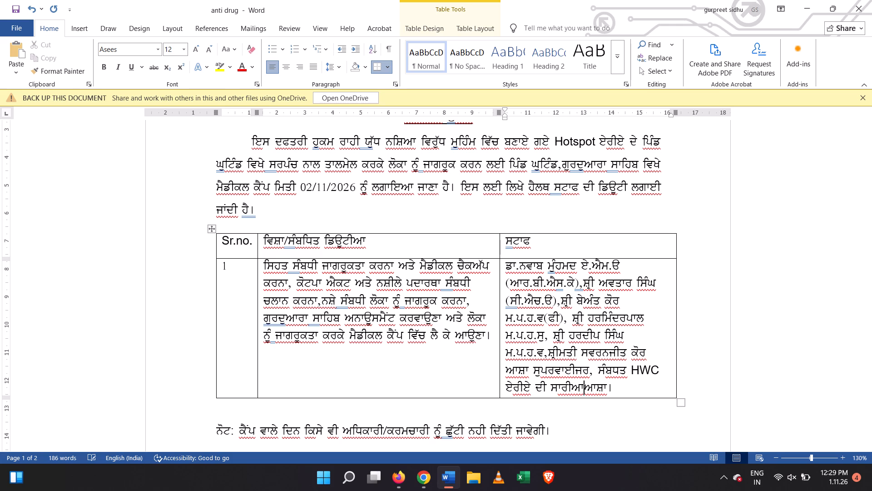
# Insert the place name "ਟੰਗਰਾਲਾ" between "HWC" and "ਏਰੀਏ" in the staff cell, followed by a space.
pyautogui.click(671, 372)
pyautogui.write('Nzrokbk')
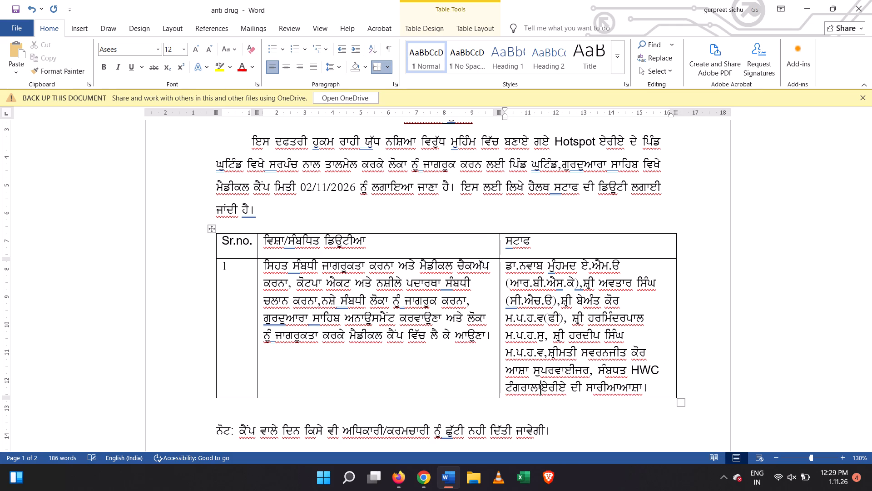
pyautogui.press('space')
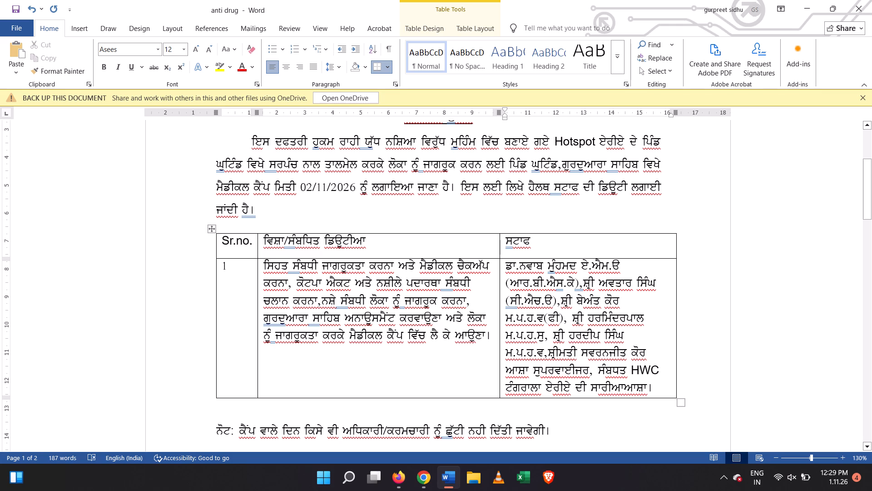
# Separate "ਸਾਰੀਆ" and "ਆਸ਼ਾ" with a space in the last line of the staff cell.
pyautogui.click(625, 390)
pyautogui.press('space')
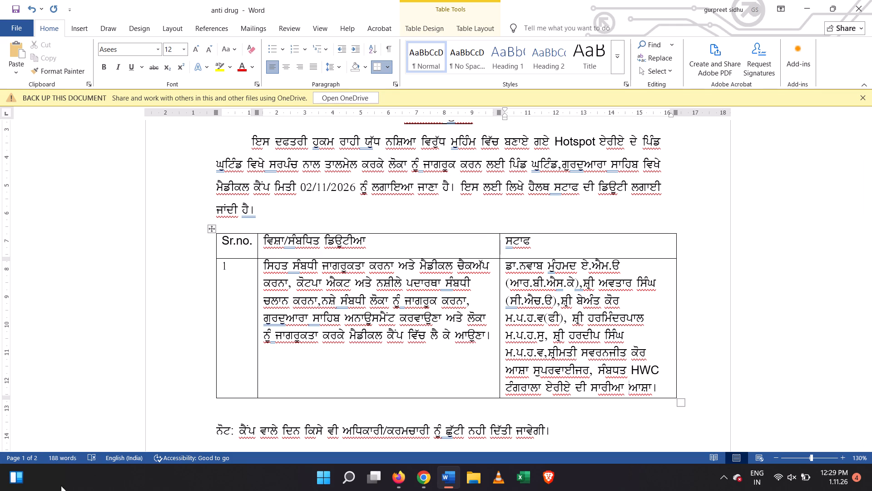
# Save the office order with the expanded staff cell.
pyautogui.click(222, 381)
pyautogui.hotkey('ctrl', 's')
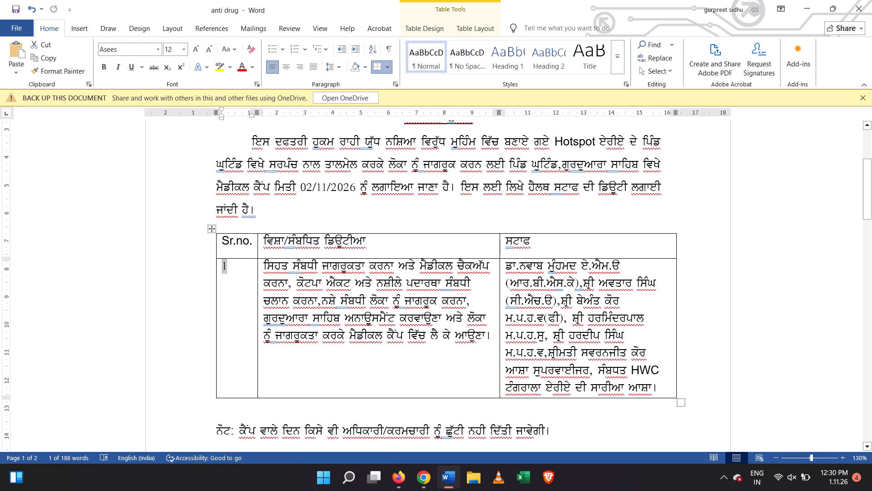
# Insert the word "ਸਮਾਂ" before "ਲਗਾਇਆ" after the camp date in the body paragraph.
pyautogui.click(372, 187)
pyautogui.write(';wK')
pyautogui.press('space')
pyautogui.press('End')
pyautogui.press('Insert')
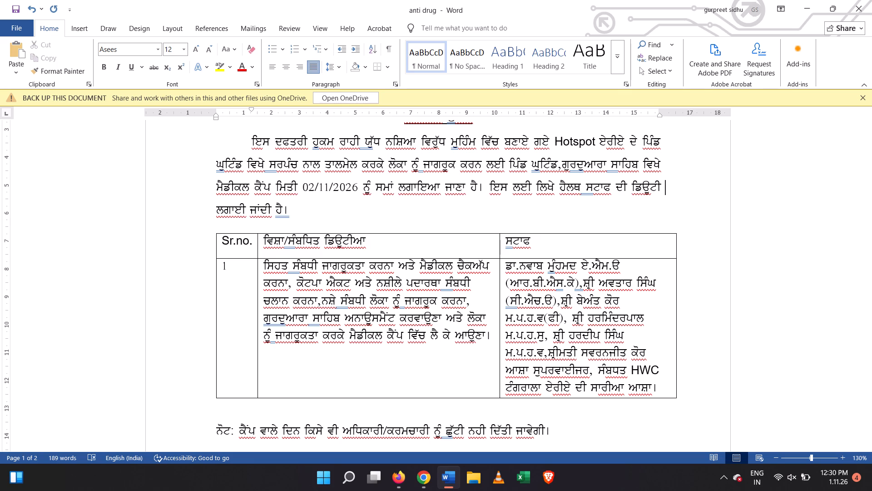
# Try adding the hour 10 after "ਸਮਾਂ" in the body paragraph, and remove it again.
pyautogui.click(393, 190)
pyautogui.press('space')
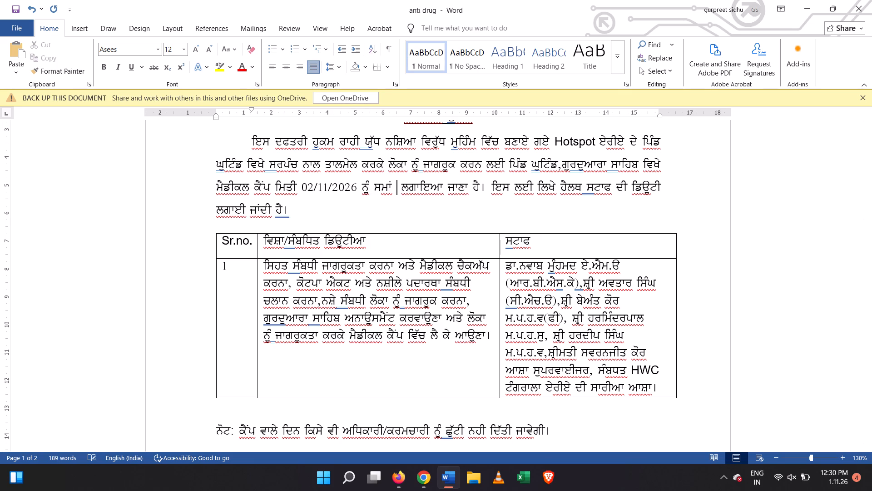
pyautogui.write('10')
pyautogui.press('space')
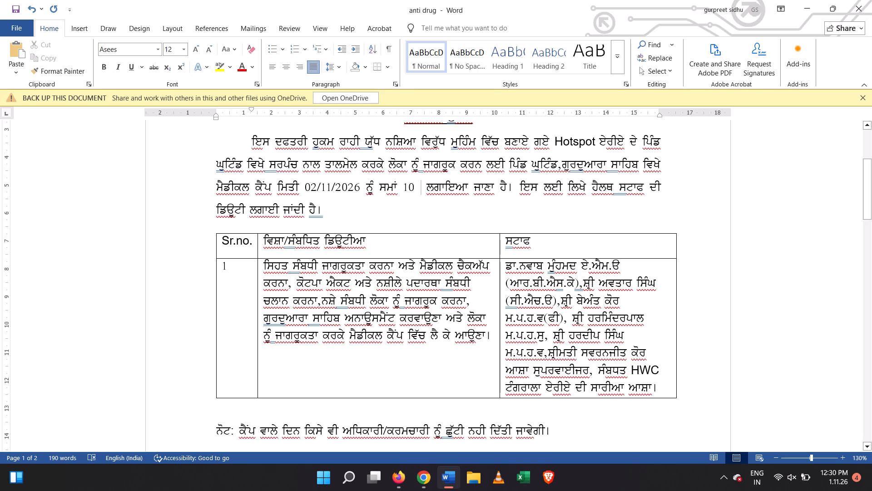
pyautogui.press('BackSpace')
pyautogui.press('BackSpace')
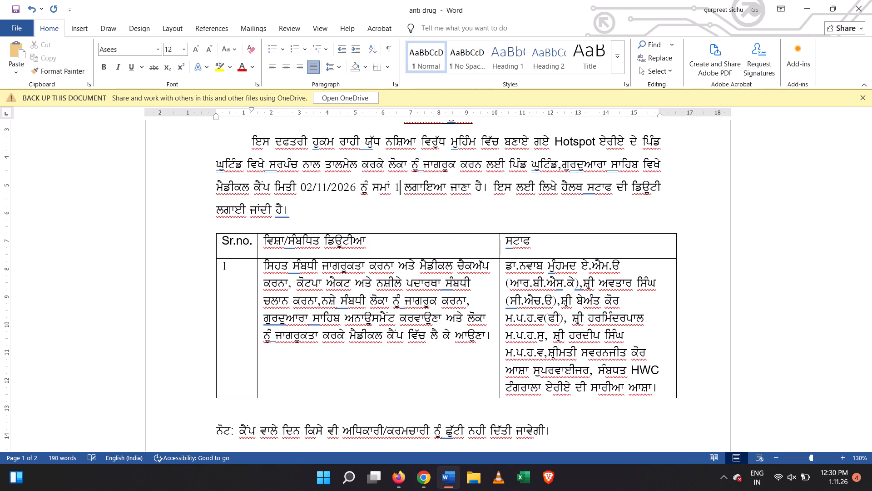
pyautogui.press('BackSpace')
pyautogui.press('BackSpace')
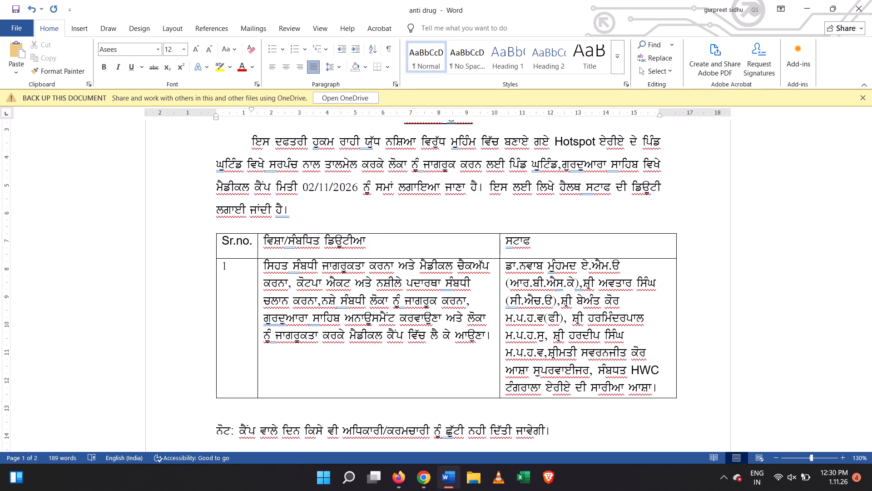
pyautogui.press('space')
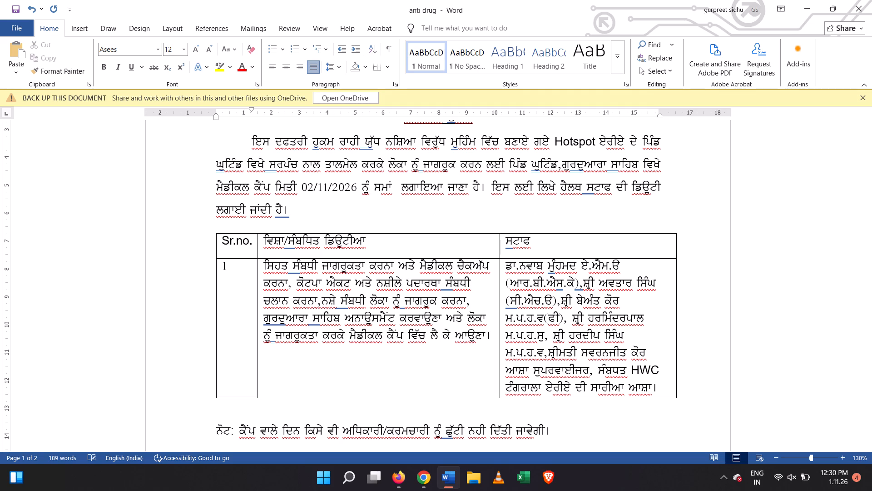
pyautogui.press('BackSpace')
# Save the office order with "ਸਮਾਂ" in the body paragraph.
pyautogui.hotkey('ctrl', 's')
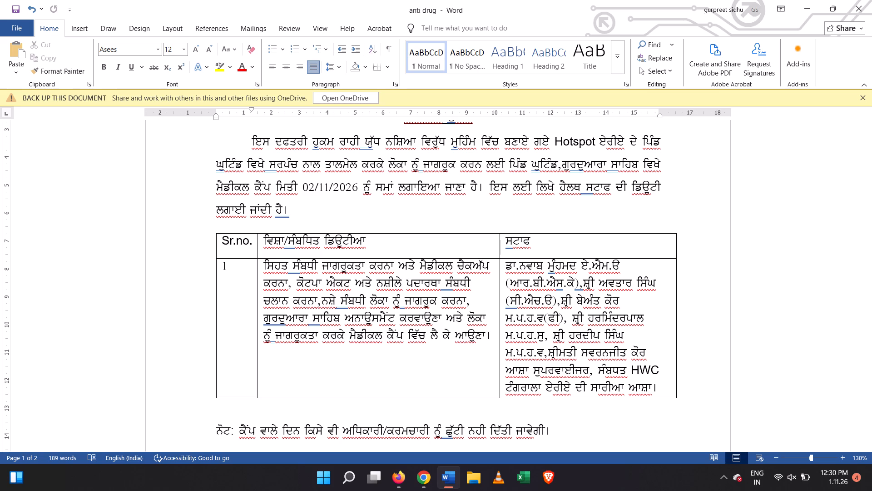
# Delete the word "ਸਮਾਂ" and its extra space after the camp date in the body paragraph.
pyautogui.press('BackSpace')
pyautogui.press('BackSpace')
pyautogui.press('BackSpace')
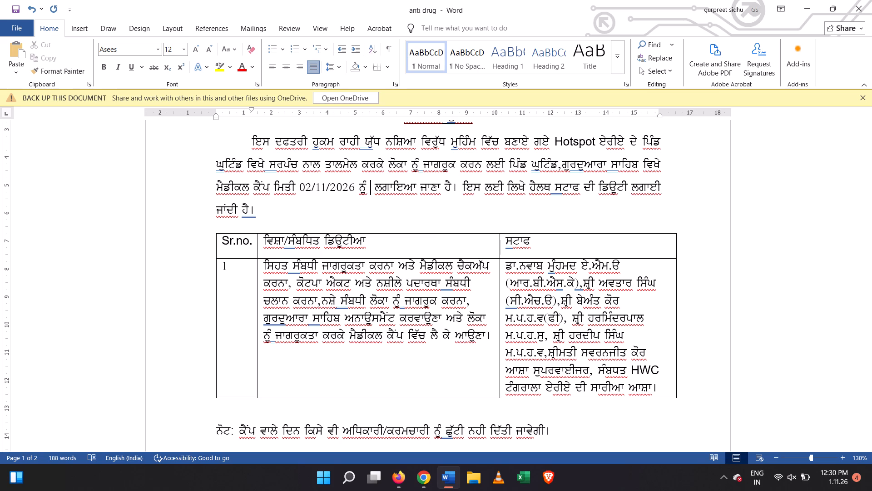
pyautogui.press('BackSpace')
# Save the office order without the time wording in the body paragraph.
pyautogui.hotkey('ctrl', 's')
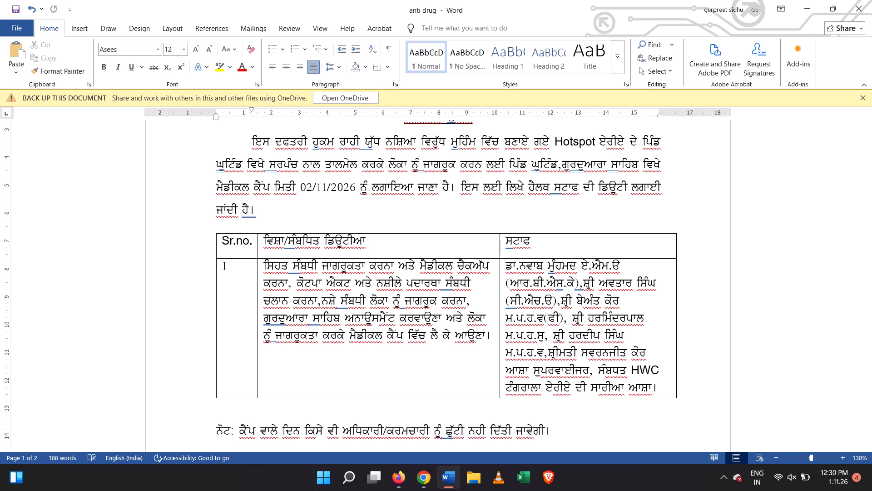
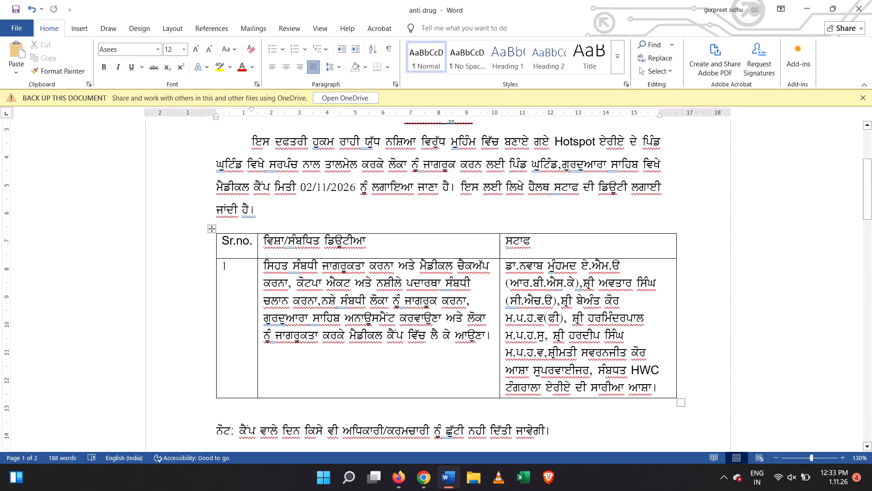
# Look over the corrected office order and save it.
pyautogui.scroll(-12, 704, 210)
pyautogui.scroll(2, 687, 255)
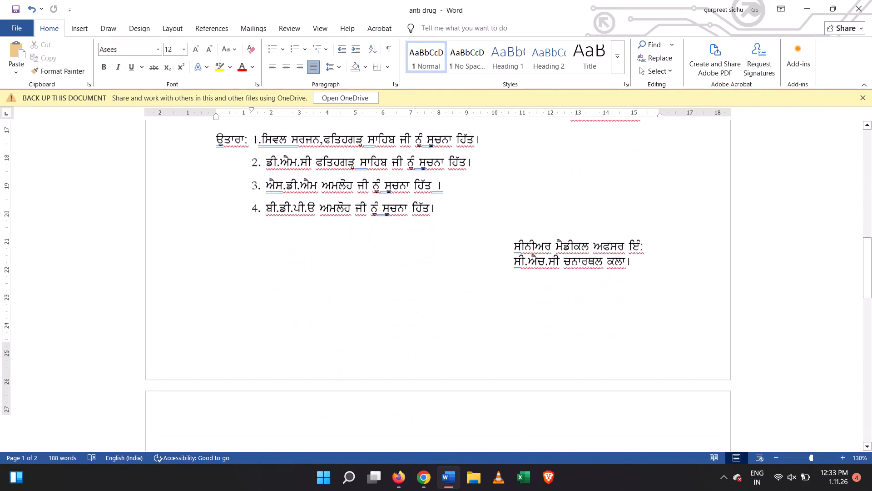
pyautogui.scroll(12, 687, 255)
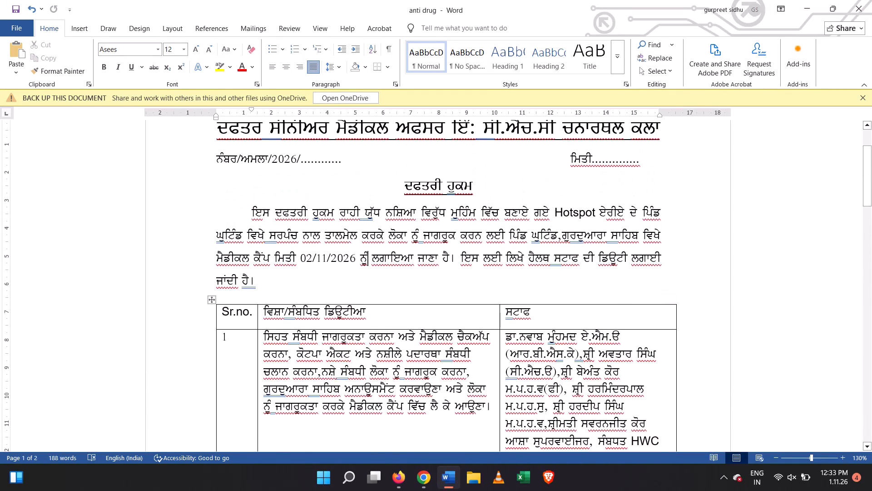
pyautogui.hotkey('ctrl', 's')
# Print one copy of all pages of the office order, one-sided on A4, with the HP LaserJet M1005.
pyautogui.hotkey('ctrl', 'p')
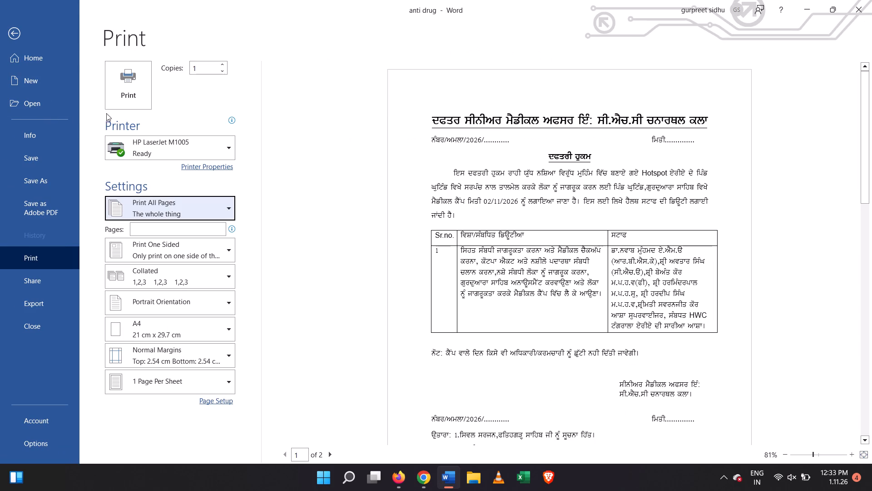
pyautogui.click(148, 96)
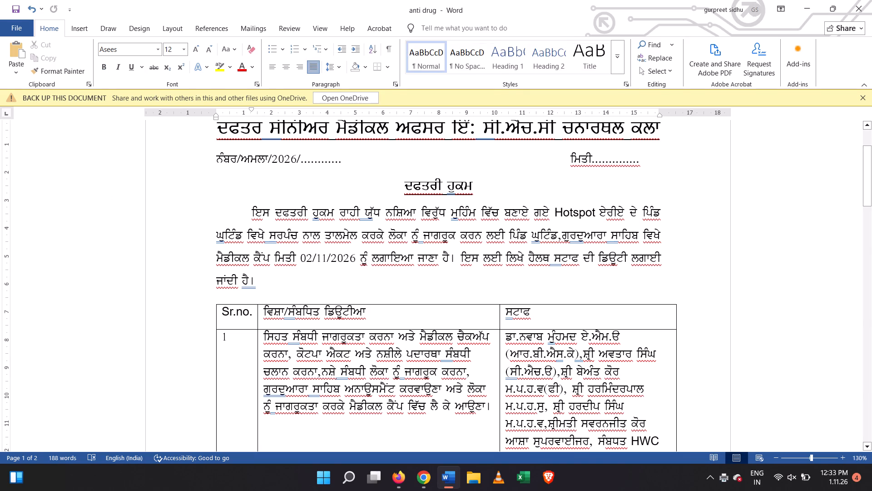
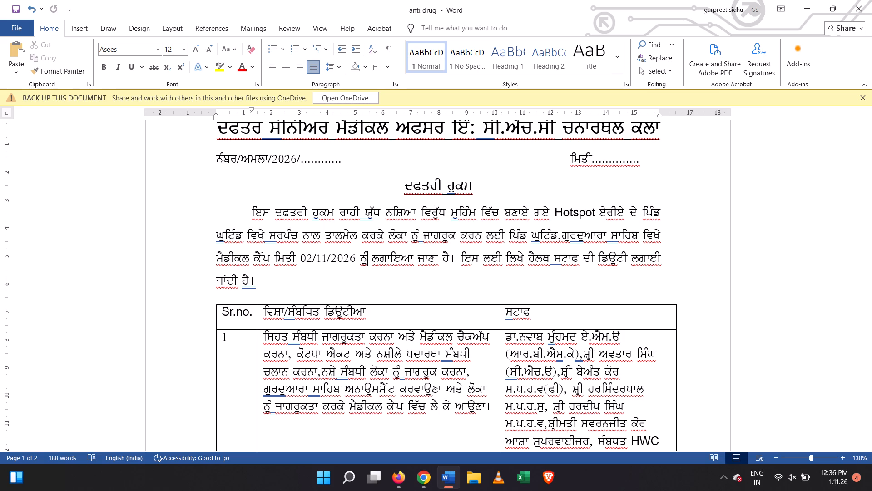
# Save the anti drug office order and close the document.
pyautogui.hotkey('ctrl', 's')
pyautogui.hotkey('alt', 'F4')
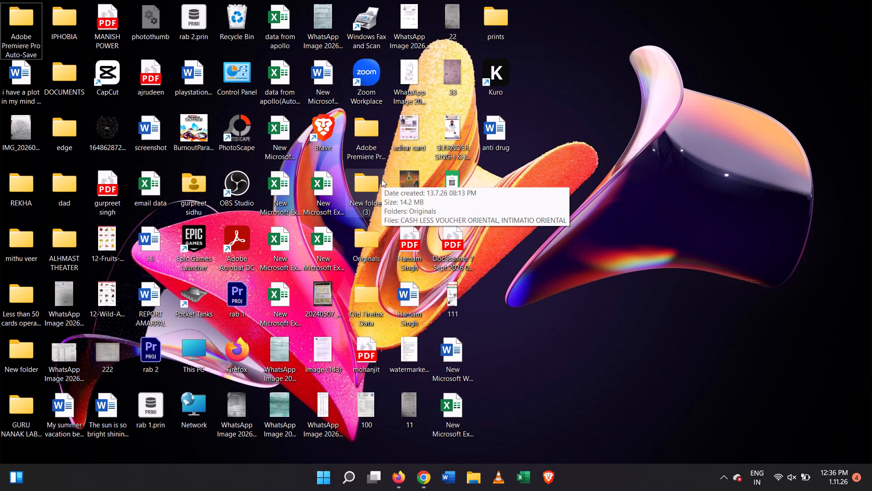
# Open the Shut Down Windows dialog from the desktop.
pyautogui.hotkey('alt', 'F4')
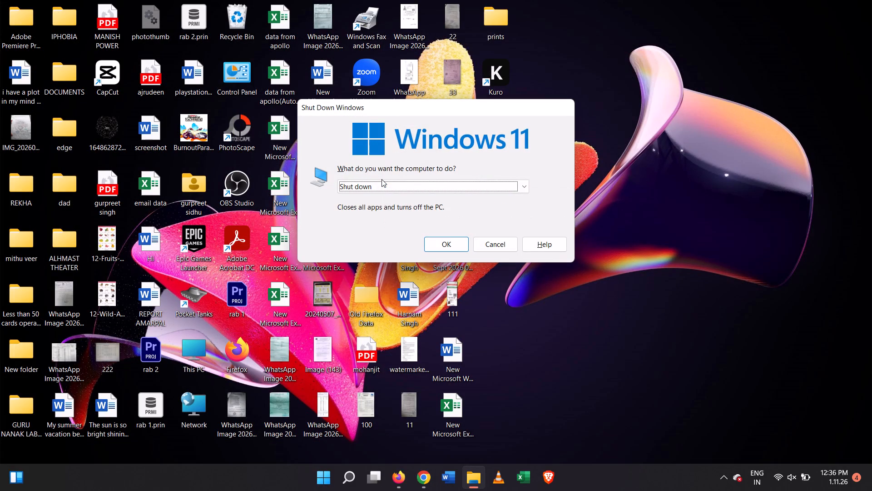